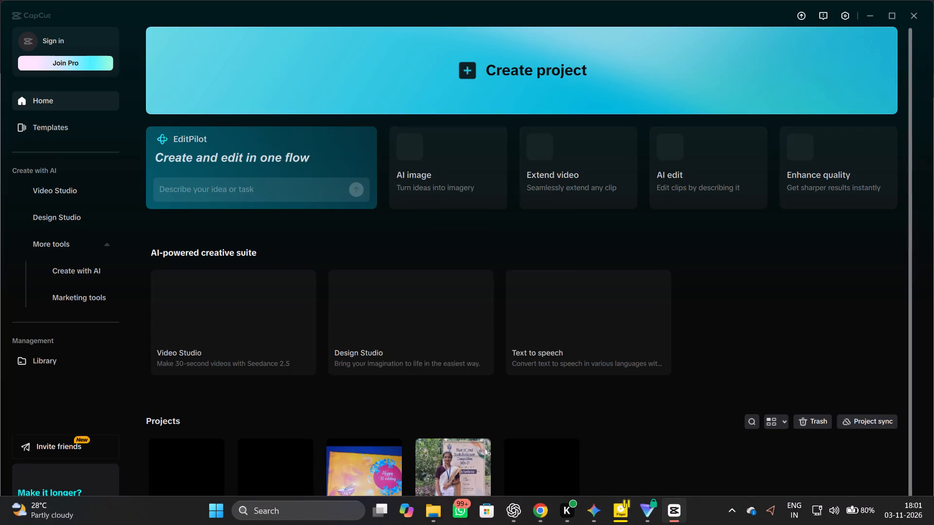
left_click(566, 124)
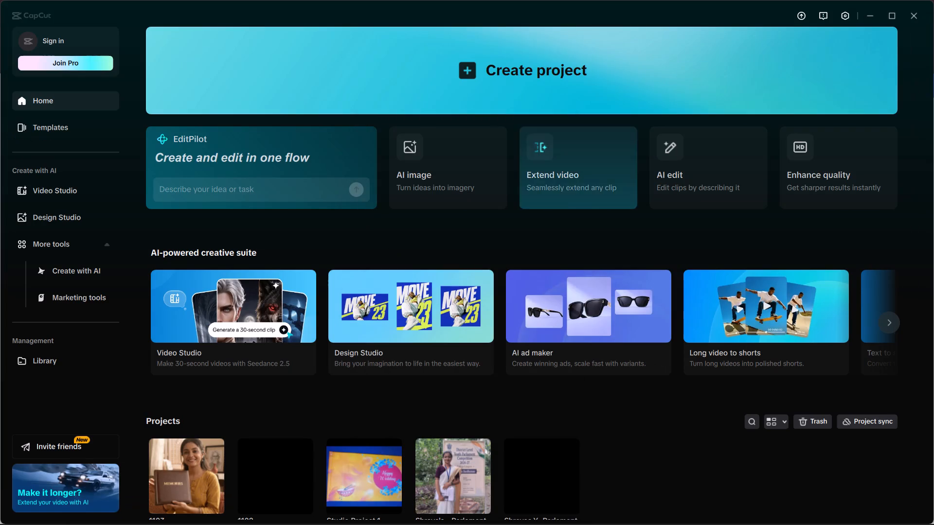
Open the project 1103 and skip relinking its missing media files.
scroll(274, 349, "down", 5)
left_click(190, 473)
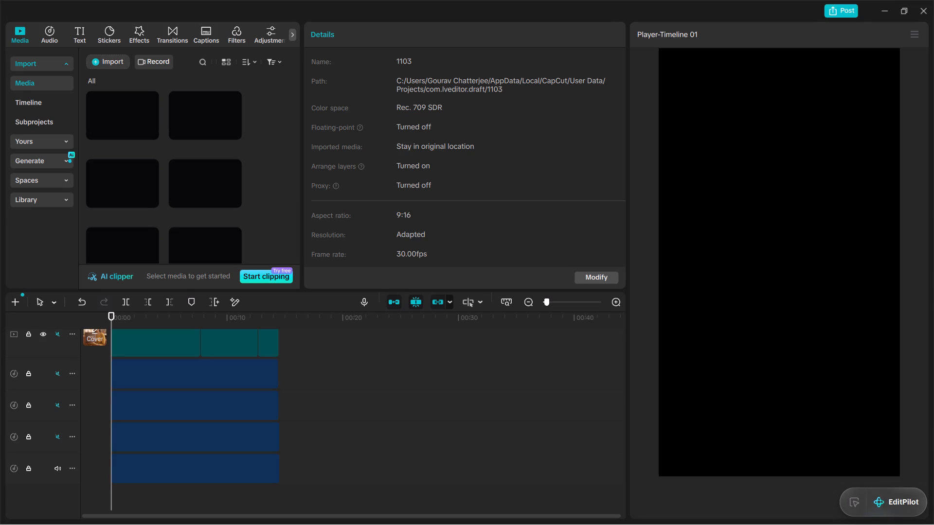
scroll(266, 203, "down", 1)
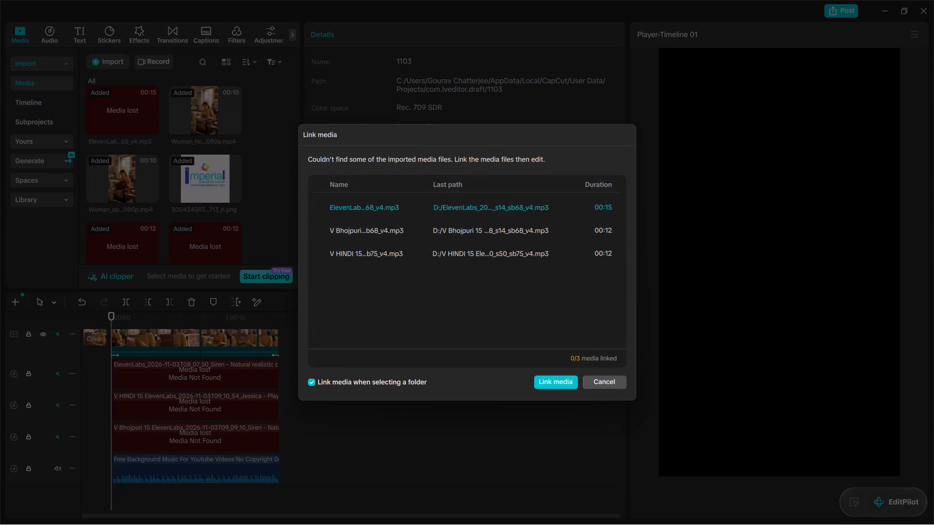
left_click(595, 385)
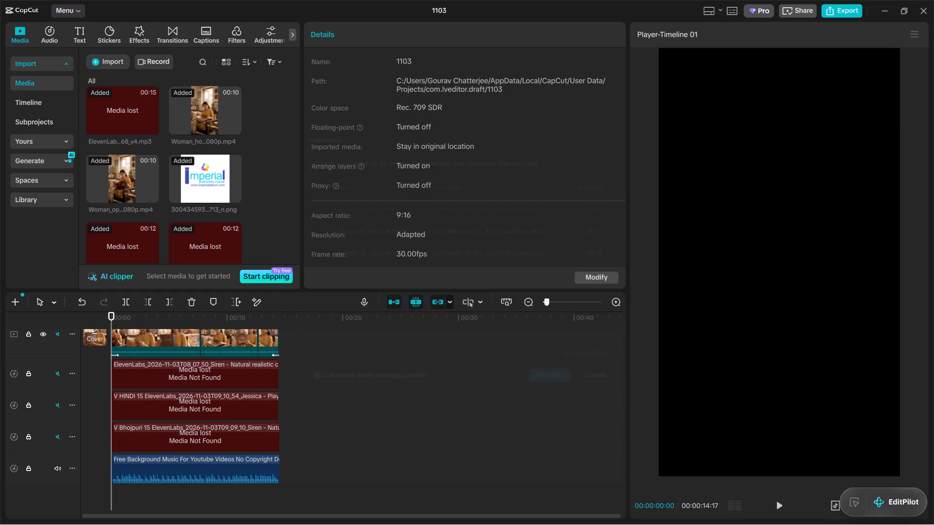
scroll(245, 240, "down", 2)
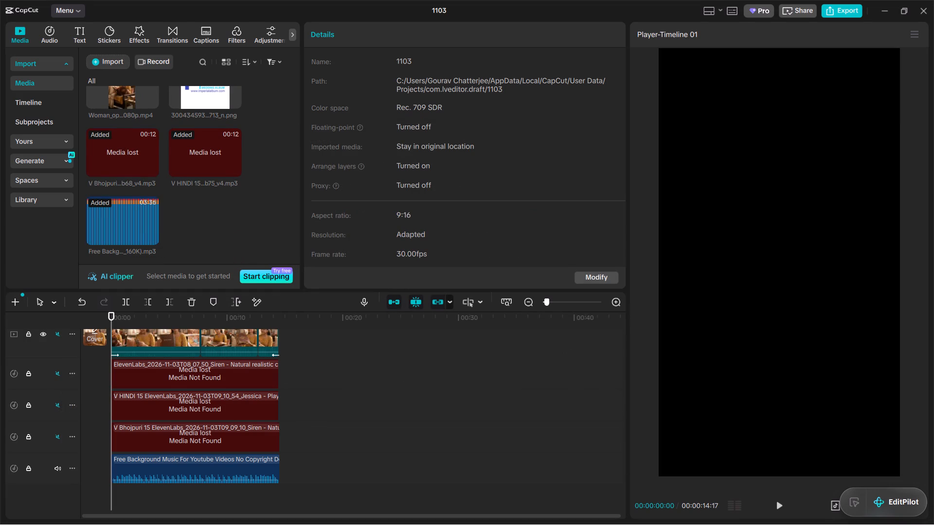
Delete the three lost voiceover MP3s, Bhojpuri, Hindi and the ElevenLabs Siren one, from the project media along with their timeline clips.
left_click_drag(240, 155, 195, 163)
left_click_drag(258, 159, 146, 151)
right_click(146, 151)
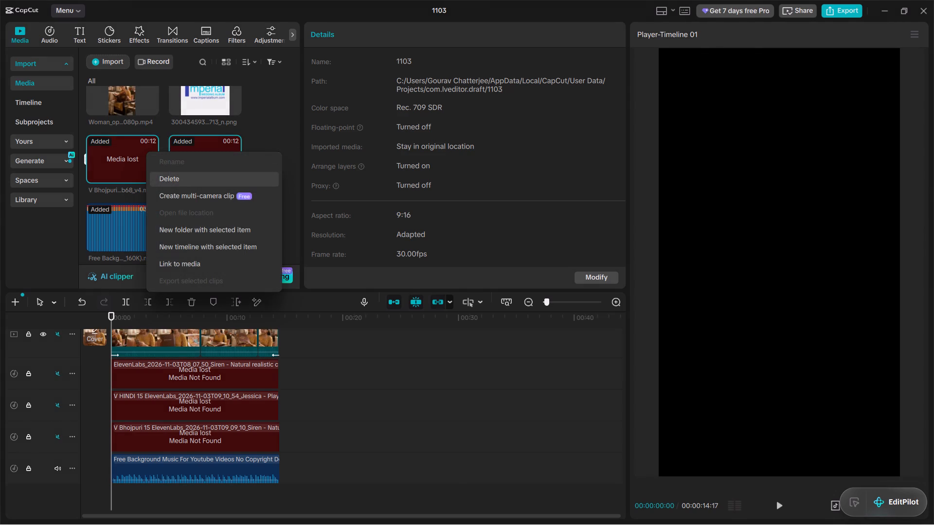
left_click(190, 186)
left_click(424, 311)
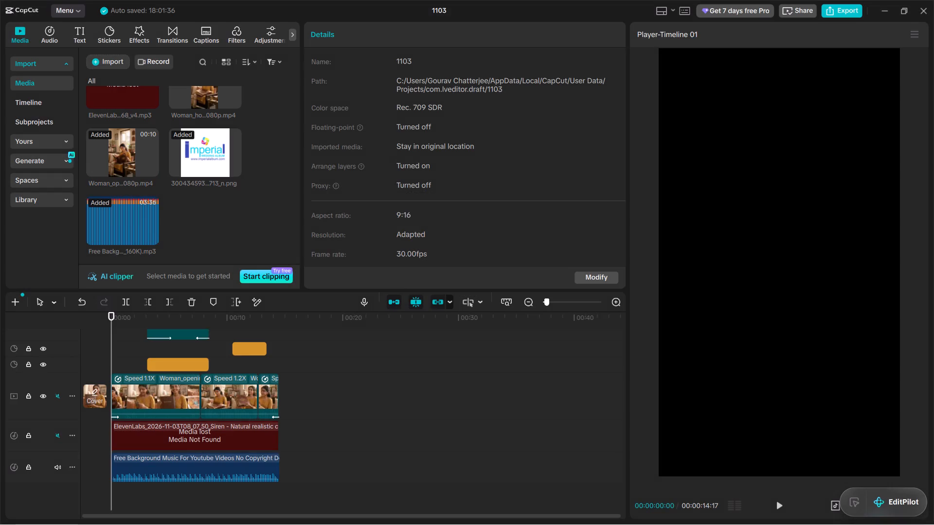
scroll(290, 204, "up", 2)
right_click(127, 121)
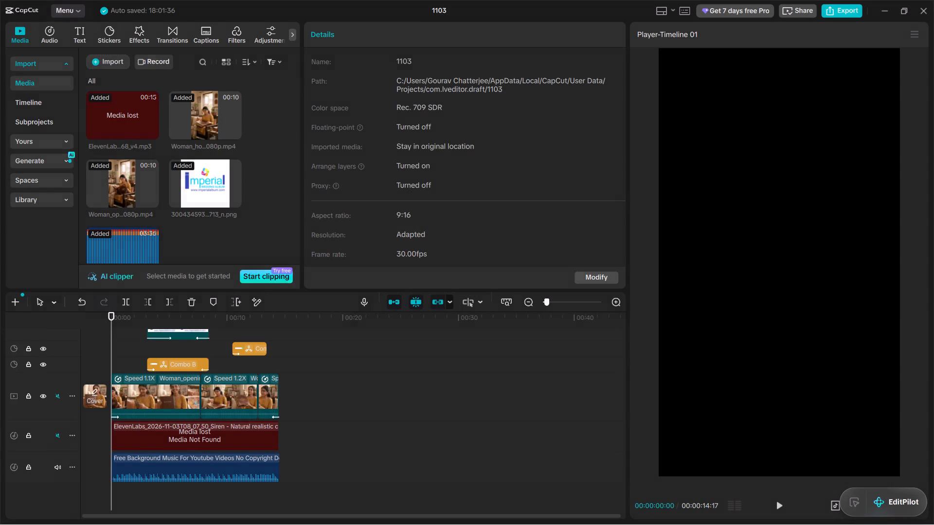
left_click(170, 144)
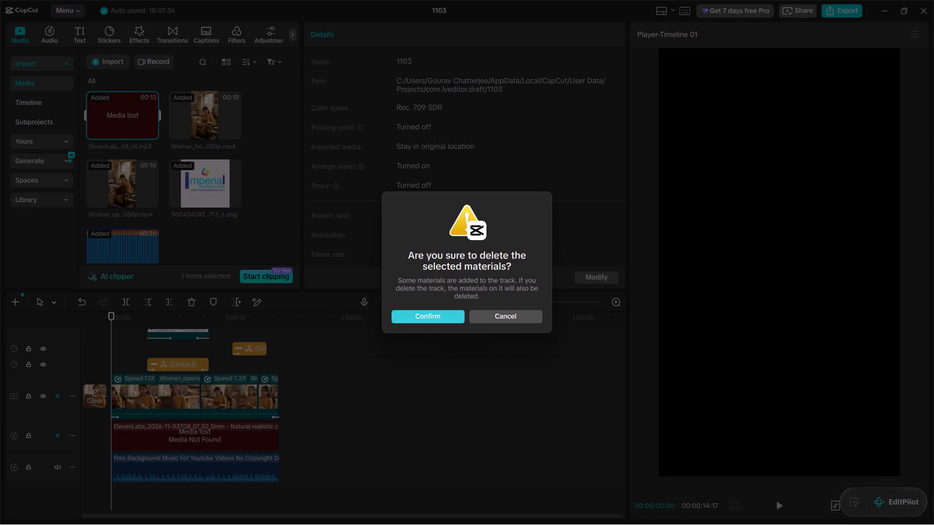
left_click(447, 315)
Start a media import from the device and browse to the ElevenLabs Jessica MP3 in the root of drive D:.
left_click(114, 61)
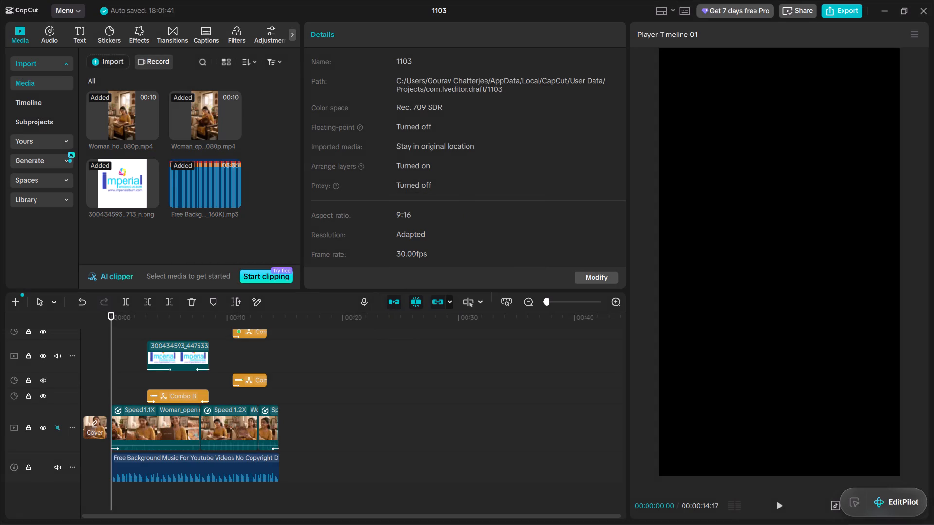
left_click_drag(123, 96, 171, 65)
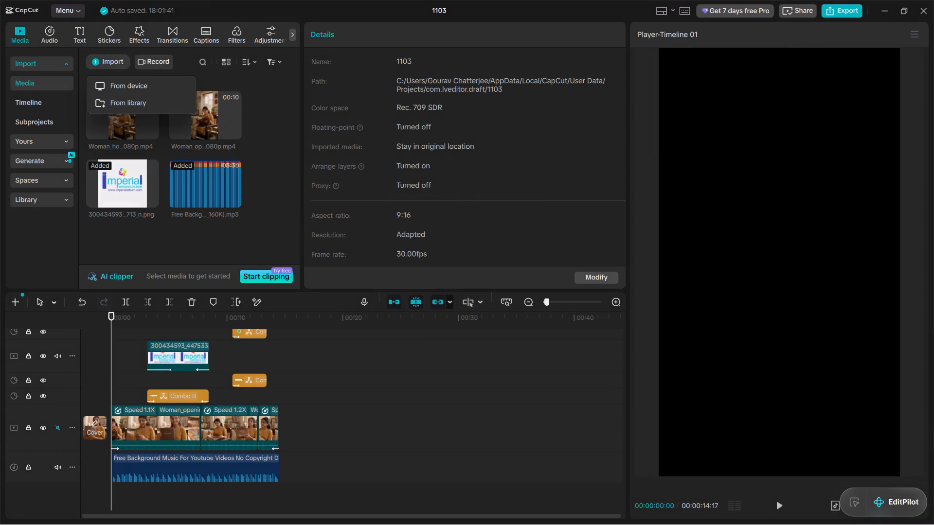
left_click(154, 80)
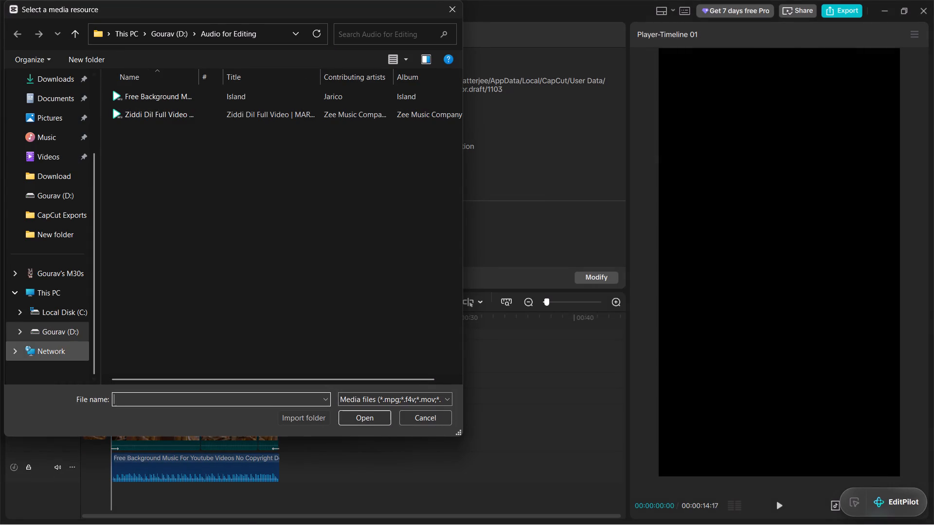
left_click(70, 325)
scroll(223, 274, "down", 4)
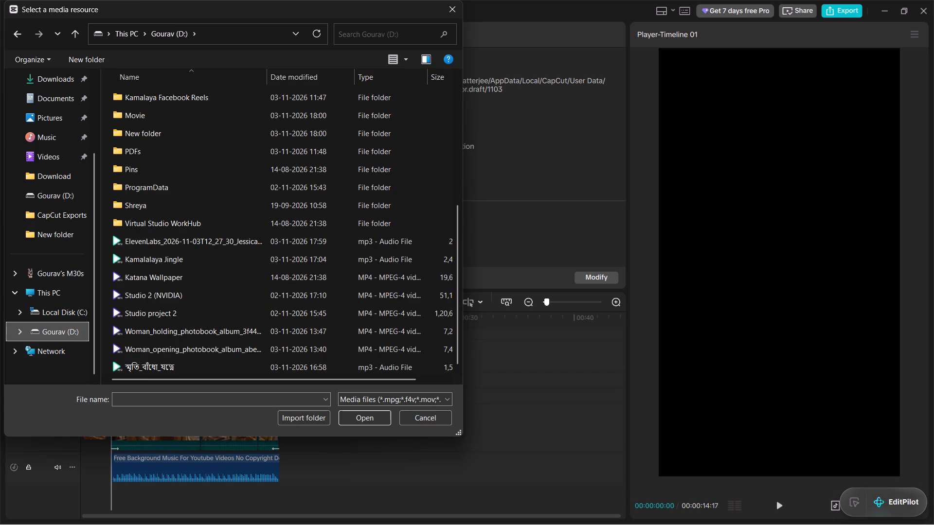
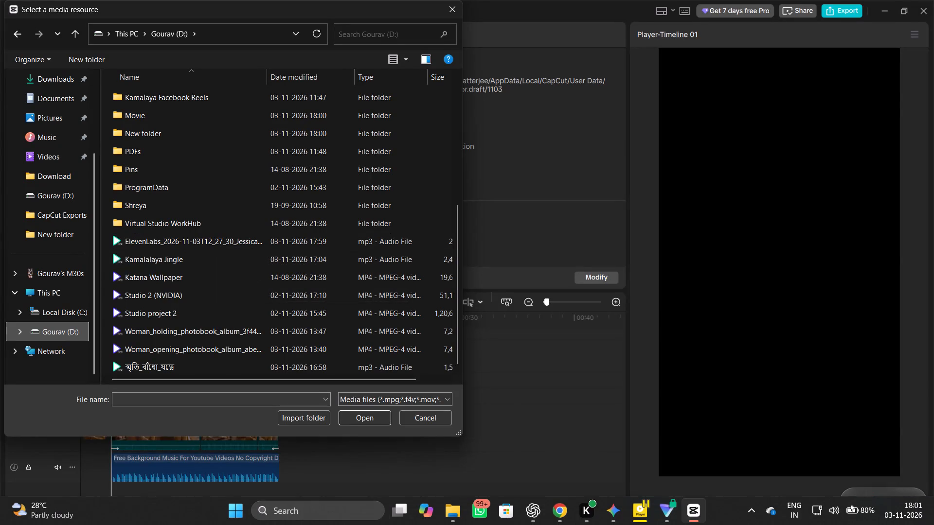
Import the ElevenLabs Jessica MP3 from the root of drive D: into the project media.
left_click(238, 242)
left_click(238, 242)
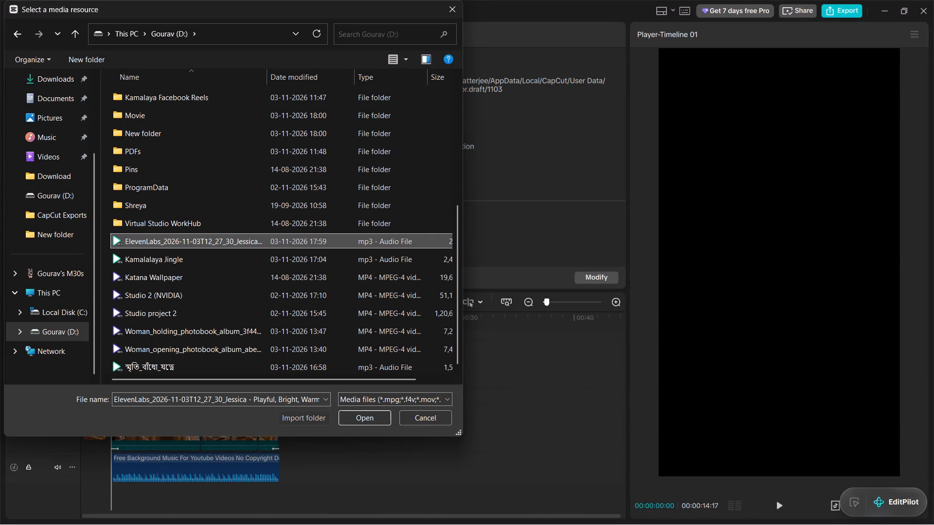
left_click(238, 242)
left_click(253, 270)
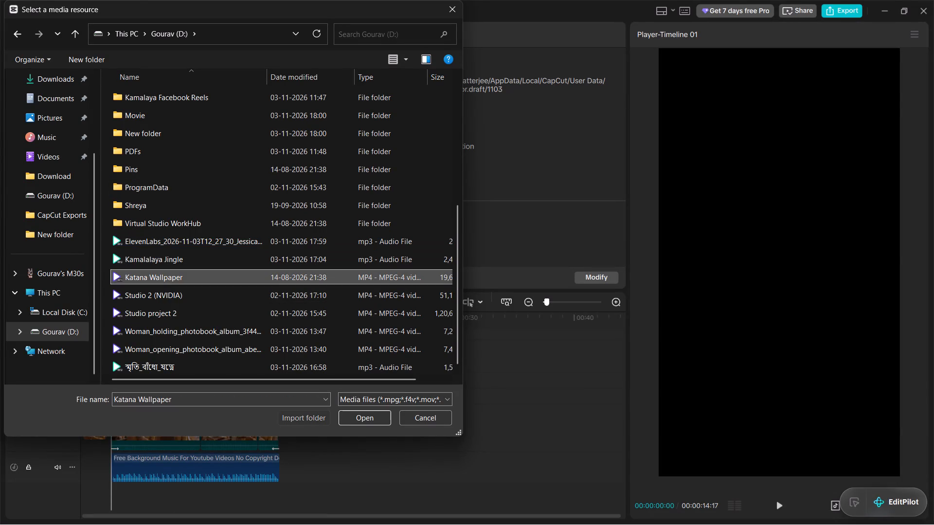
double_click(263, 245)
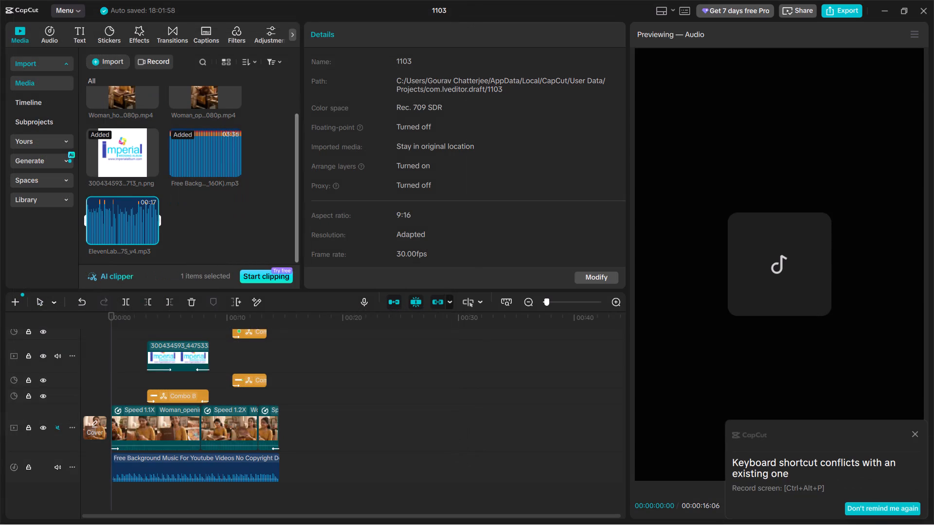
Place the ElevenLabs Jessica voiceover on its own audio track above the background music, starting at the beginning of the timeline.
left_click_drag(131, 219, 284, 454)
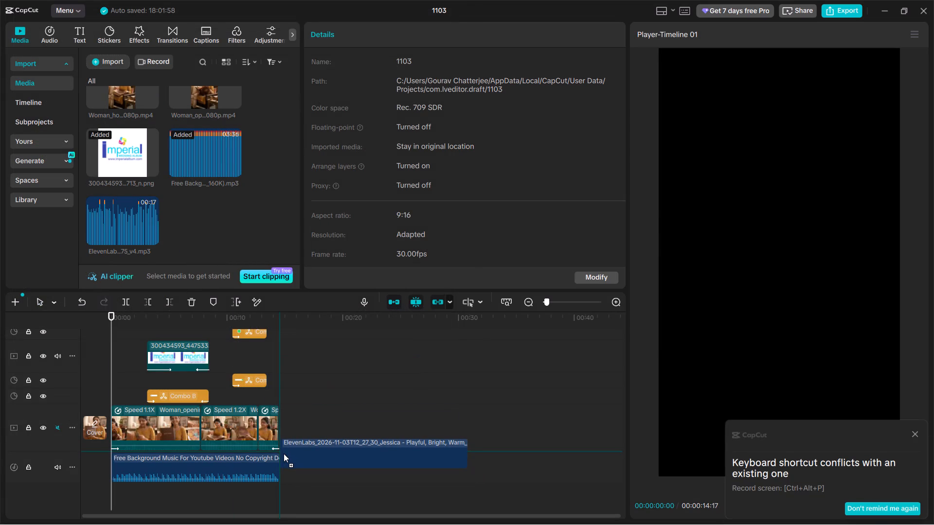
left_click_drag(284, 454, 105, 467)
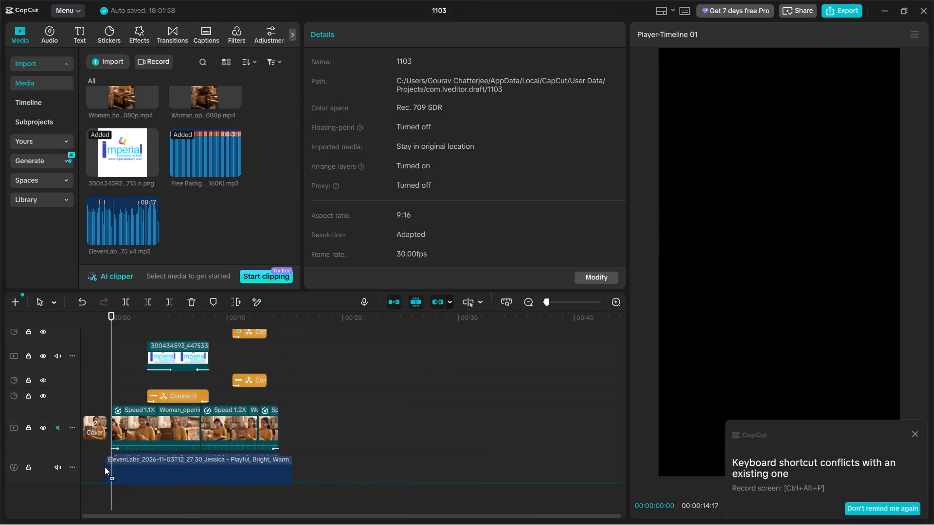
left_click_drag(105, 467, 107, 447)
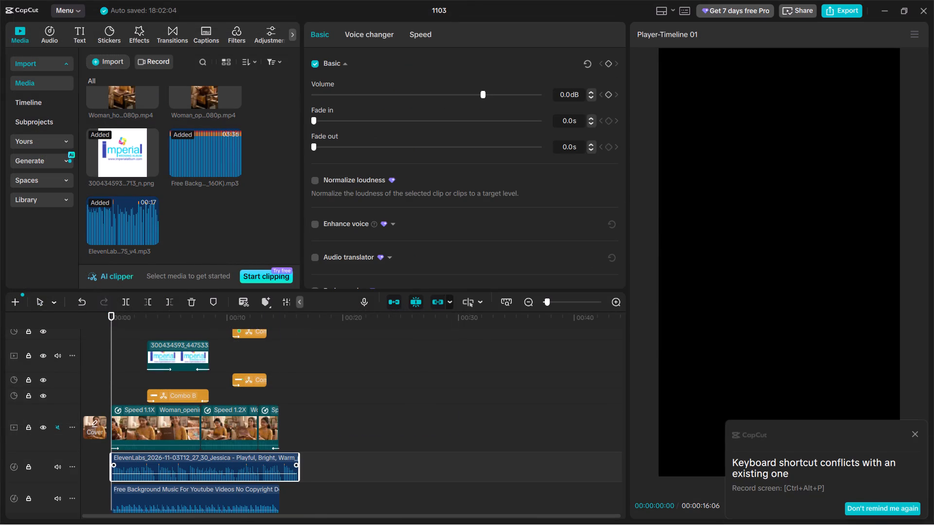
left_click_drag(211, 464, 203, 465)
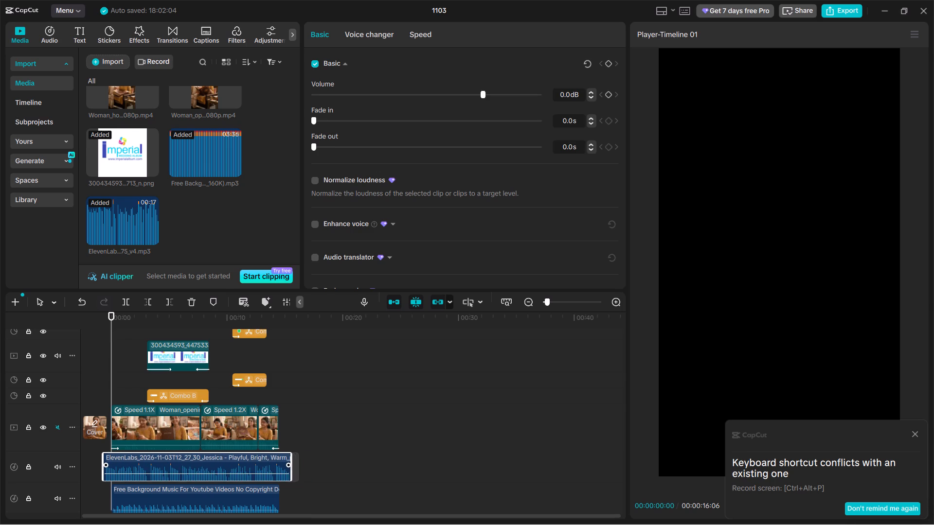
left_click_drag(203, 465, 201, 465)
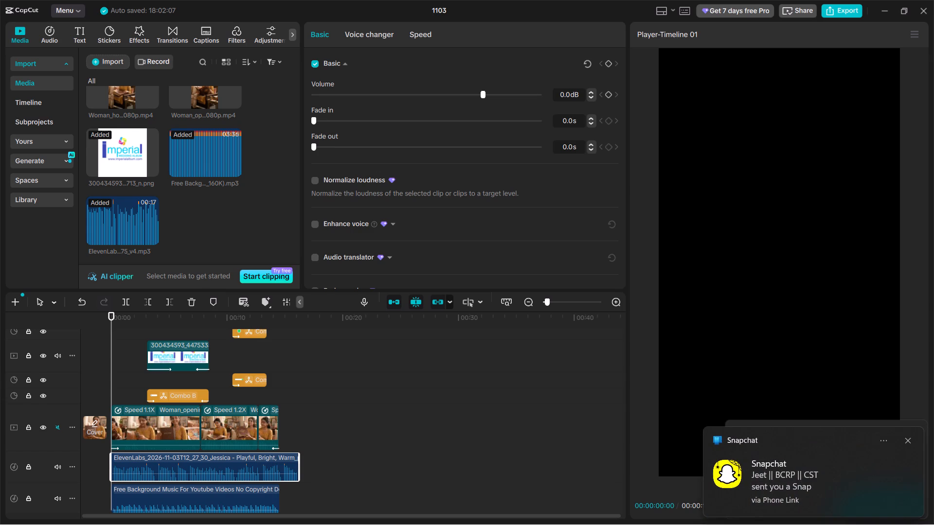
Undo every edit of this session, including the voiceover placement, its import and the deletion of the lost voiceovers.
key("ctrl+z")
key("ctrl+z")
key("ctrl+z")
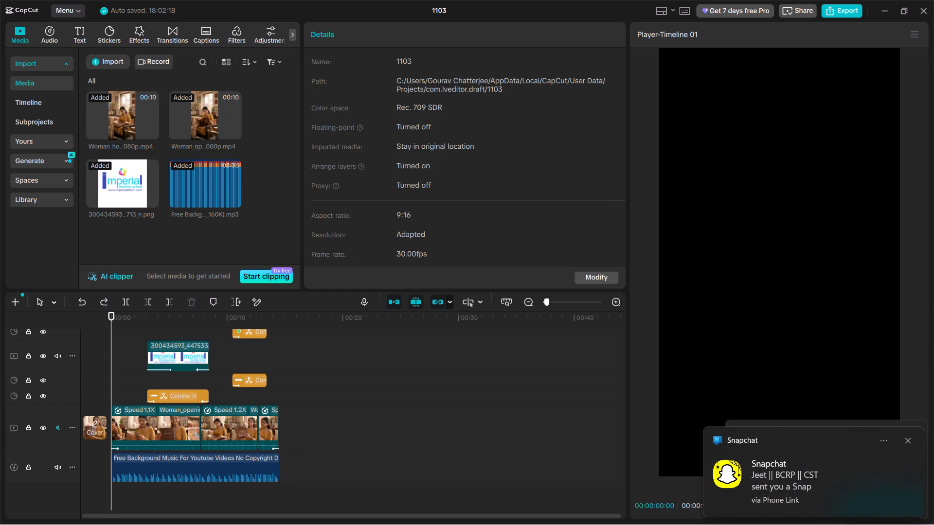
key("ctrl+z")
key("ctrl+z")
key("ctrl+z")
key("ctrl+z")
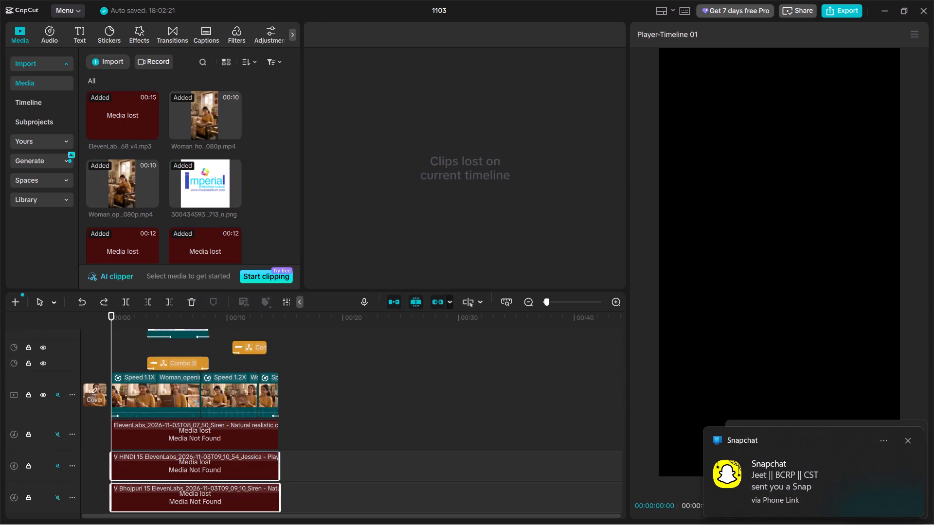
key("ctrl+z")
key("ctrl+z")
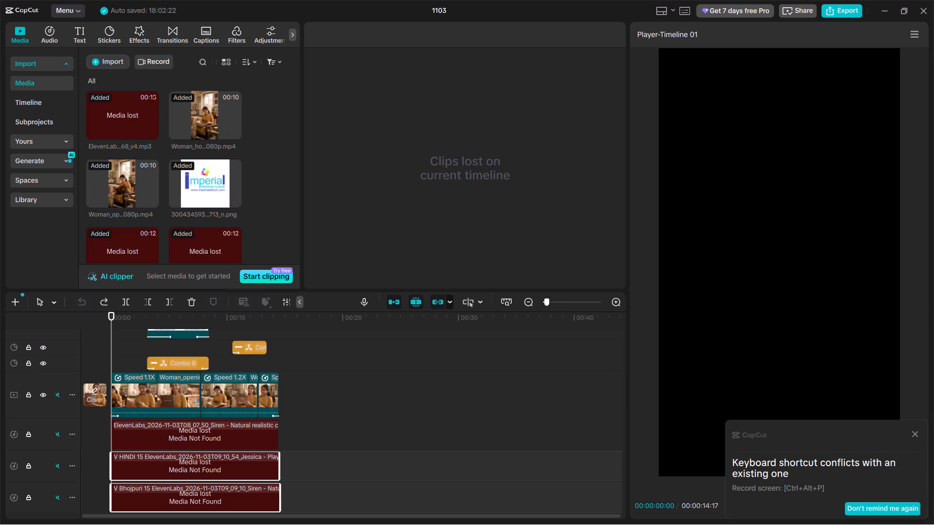
Close project 1103 and create a new, empty project.
left_click(923, 8)
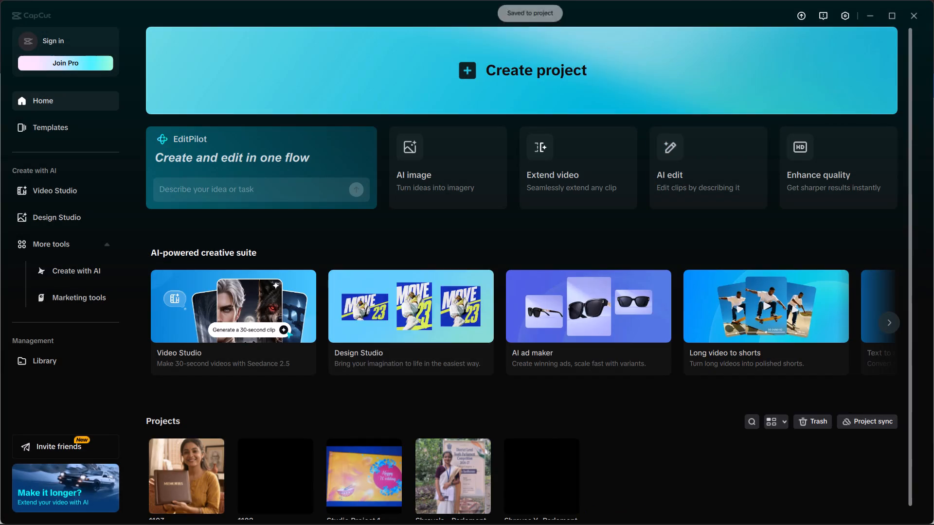
scroll(347, 329, "down", 2)
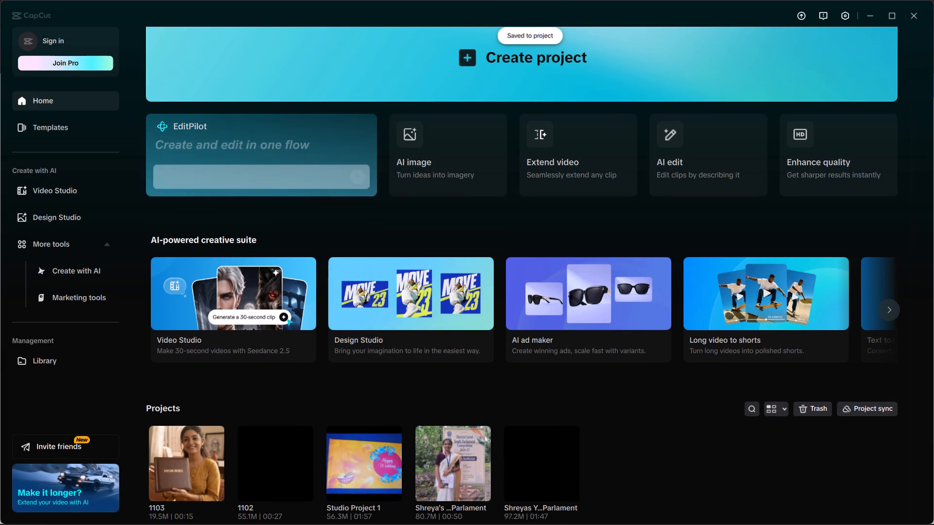
left_click(408, 88)
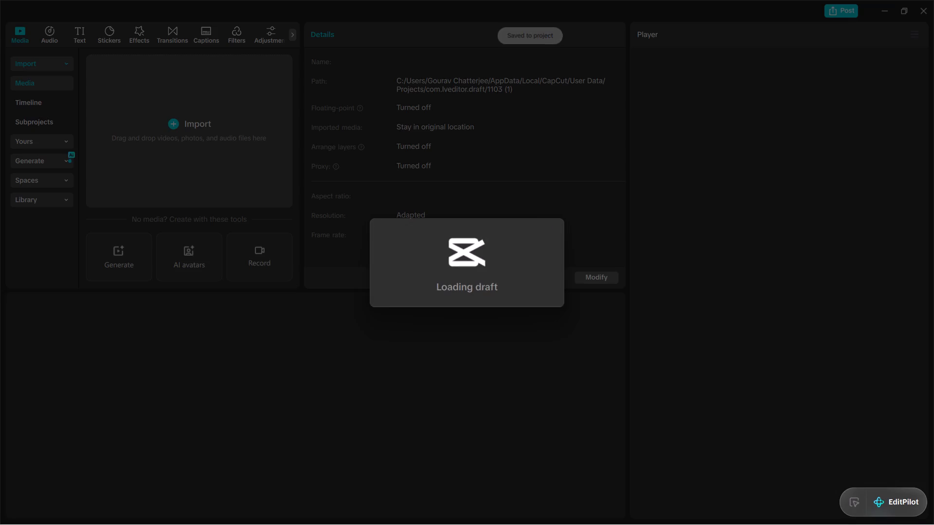
Import the Kamalalaya AI Commercial Bengali video from New folder on drive D: into the new project's media.
left_click(205, 127)
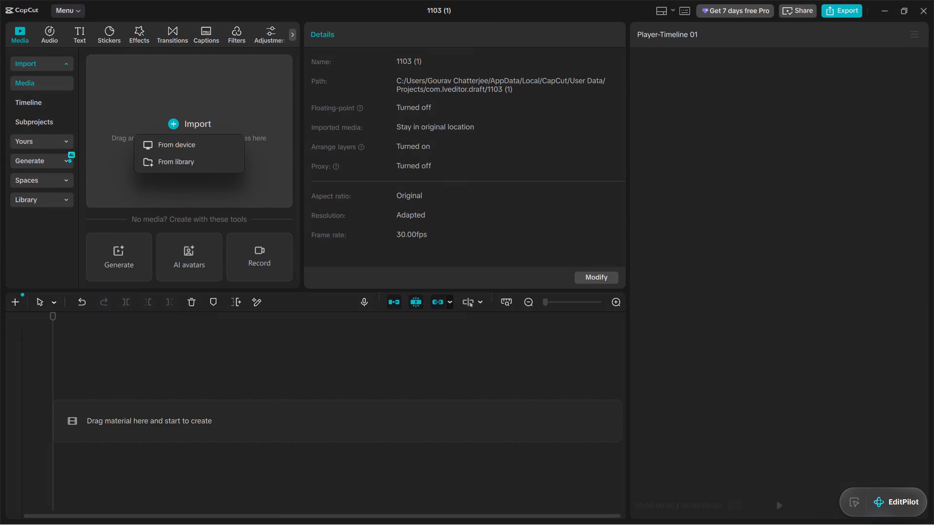
left_click(181, 140)
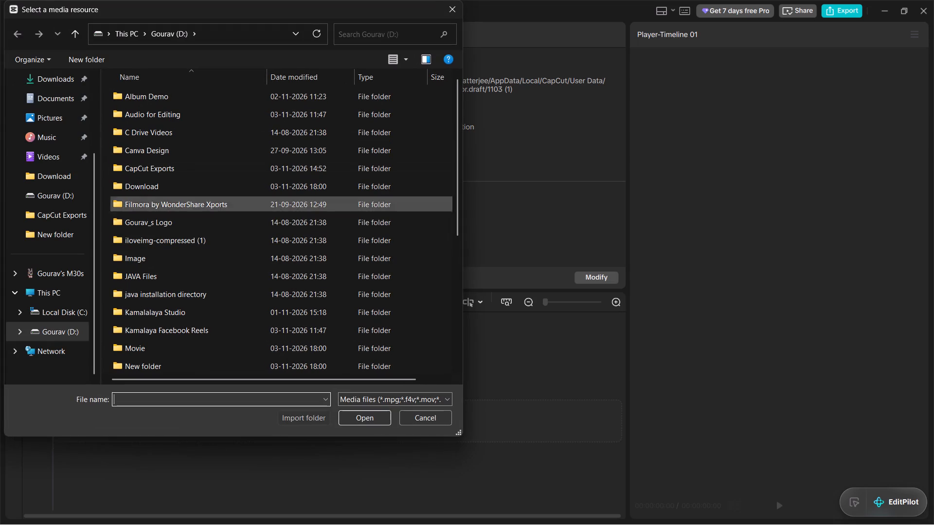
left_click(202, 354)
double_click(205, 360)
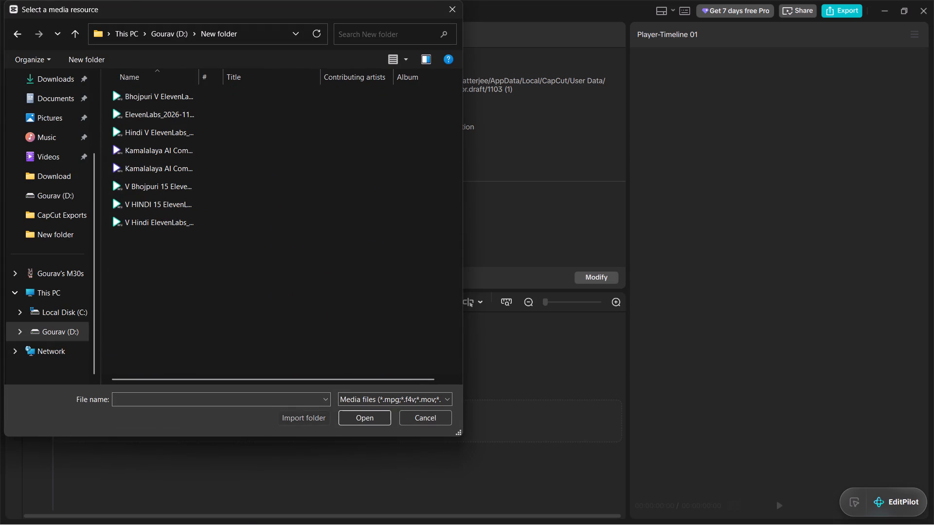
scroll(203, 162, "up", 4)
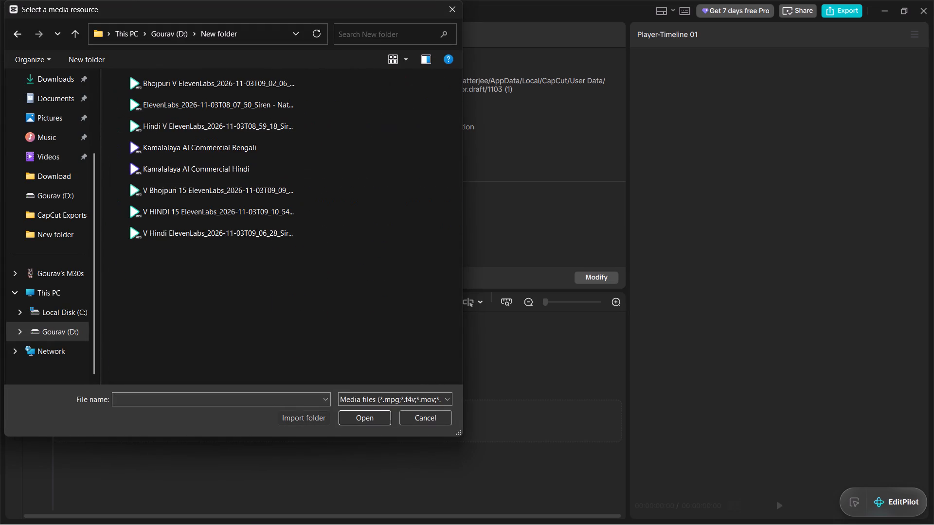
double_click(276, 147)
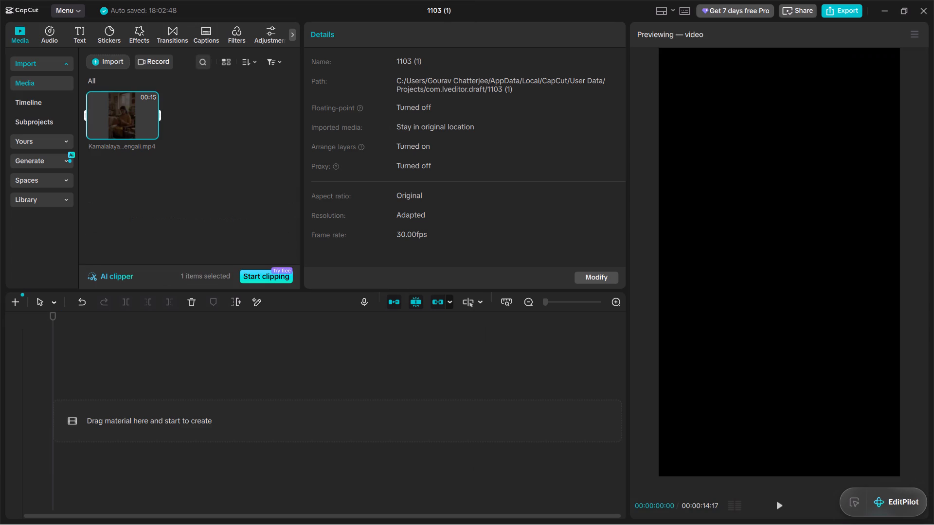
left_click(164, 174)
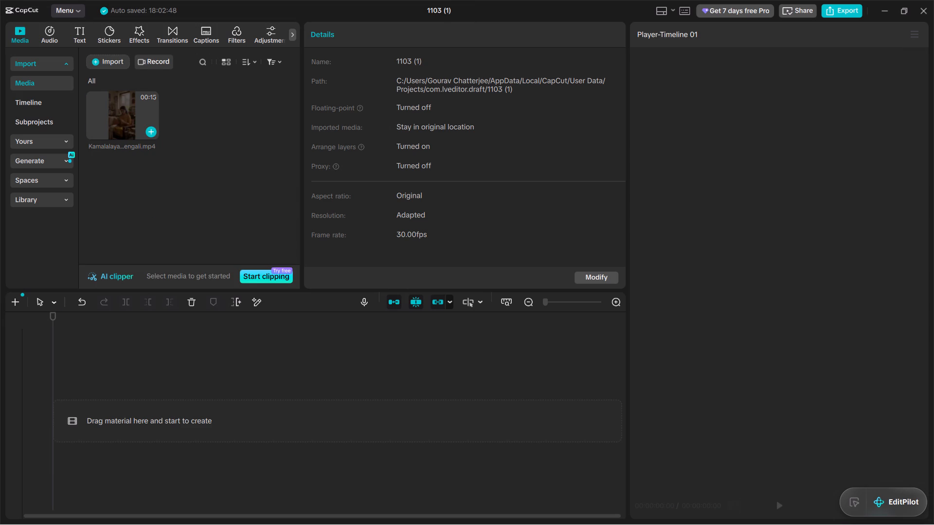
Import the ElevenLabs Jessica voiceover MP3 from the root of drive D: into the project media.
left_click(100, 65)
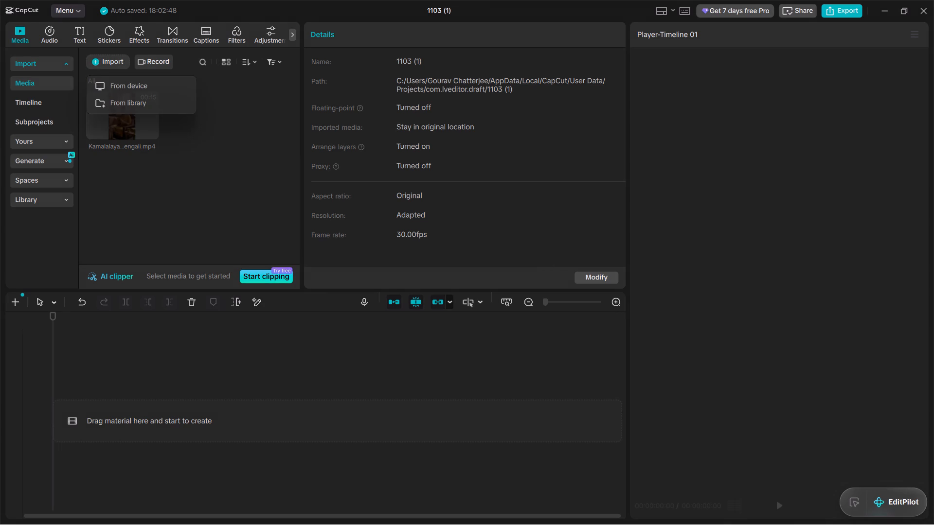
left_click(123, 84)
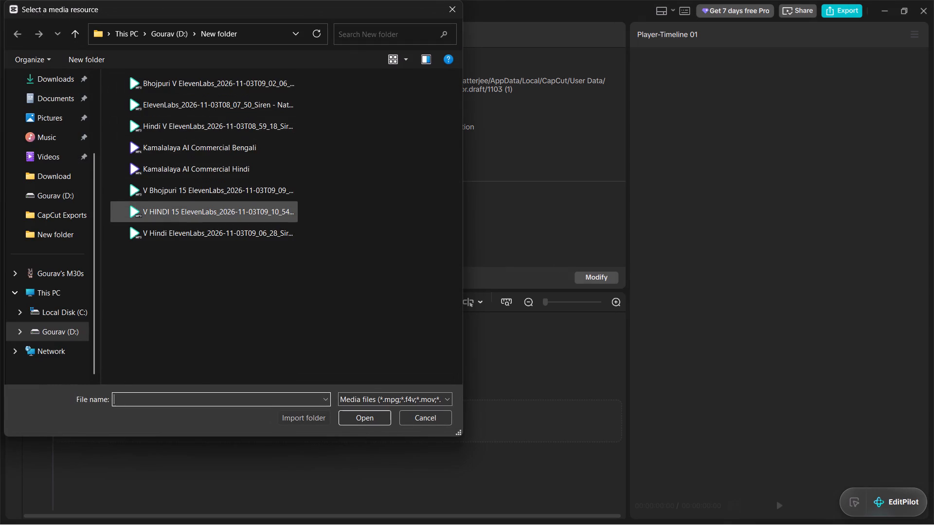
left_click_drag(181, 204, 188, 200)
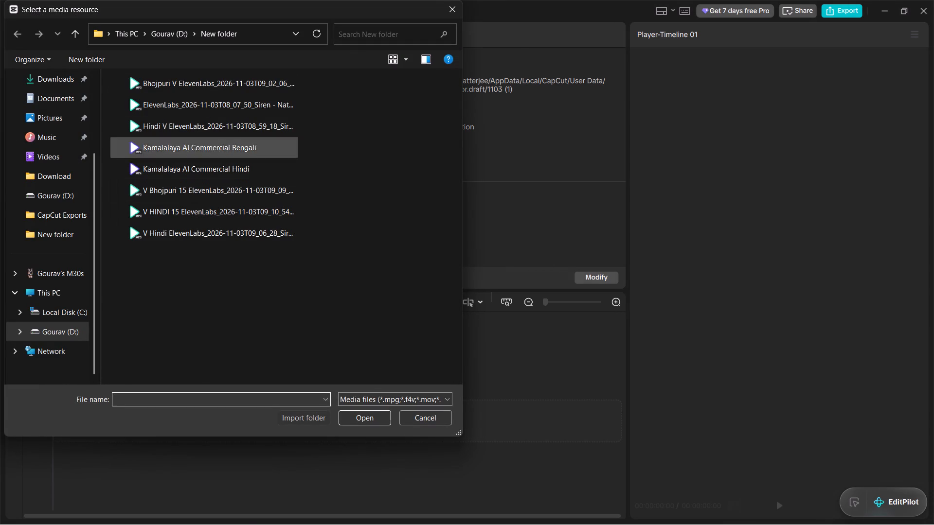
left_click(76, 332)
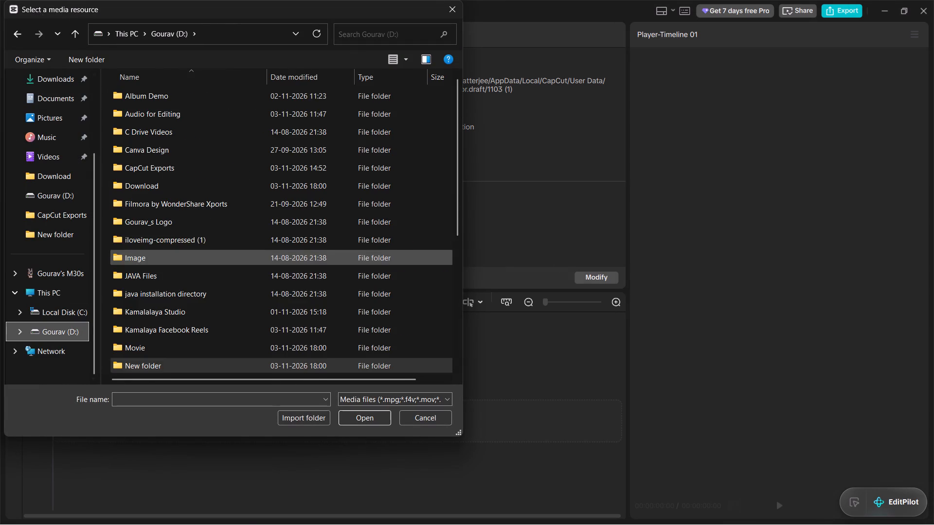
scroll(244, 250, "down", 7)
double_click(185, 240)
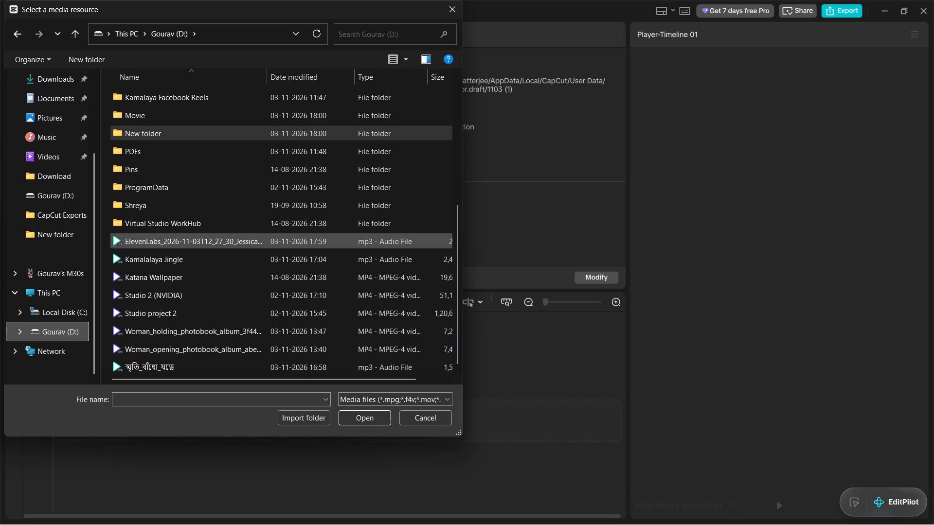
Import the Free Background Music MP3 from the Audio for Editing folder on drive D: into the project media.
left_click(105, 64)
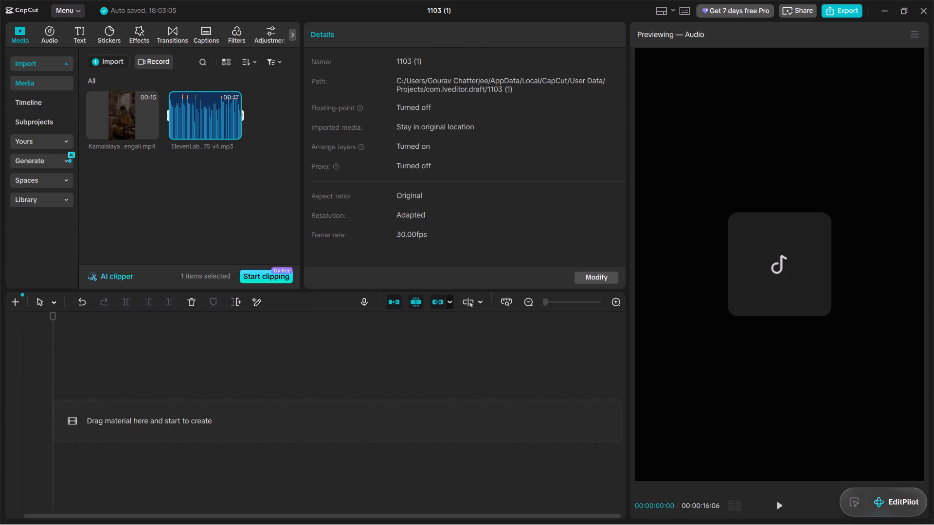
left_click(116, 74)
left_click(114, 61)
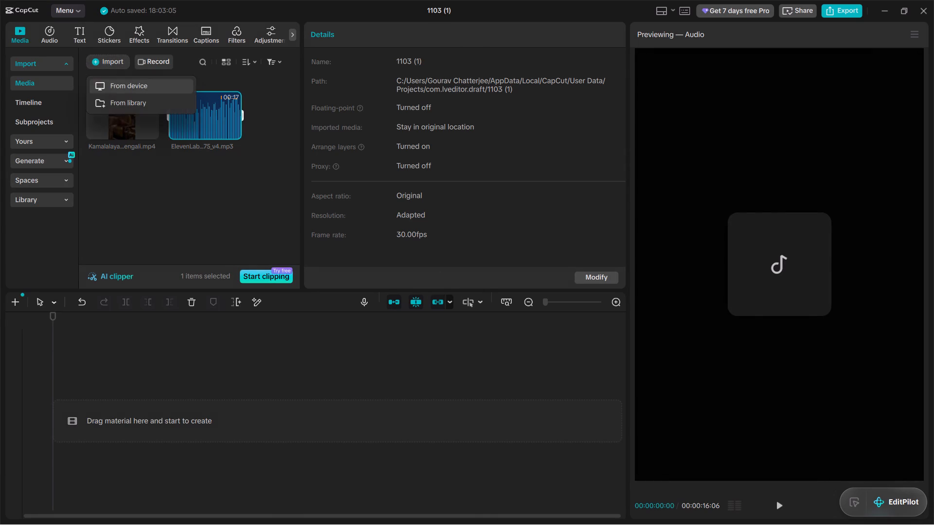
left_click(124, 86)
scroll(129, 122, "up", 4)
double_click(174, 110)
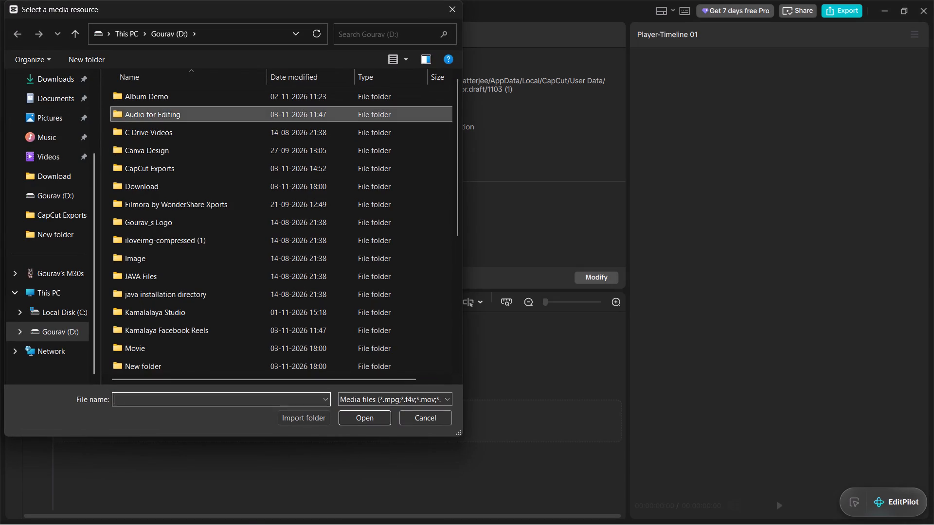
double_click(200, 95)
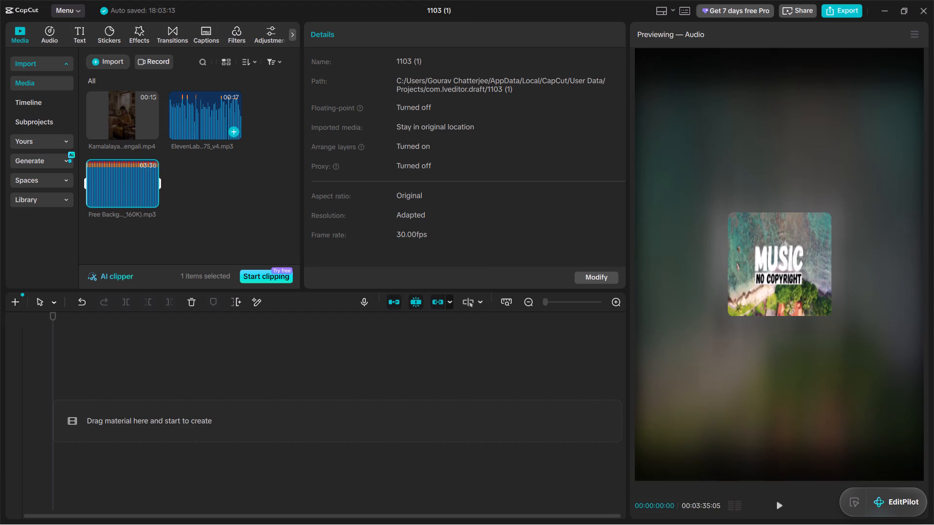
Lay out the Bengali commercial video on the timeline with the Jessica voiceover and background music on separate audio tracks below it.
left_click_drag(129, 120, 130, 404)
left_click(128, 389)
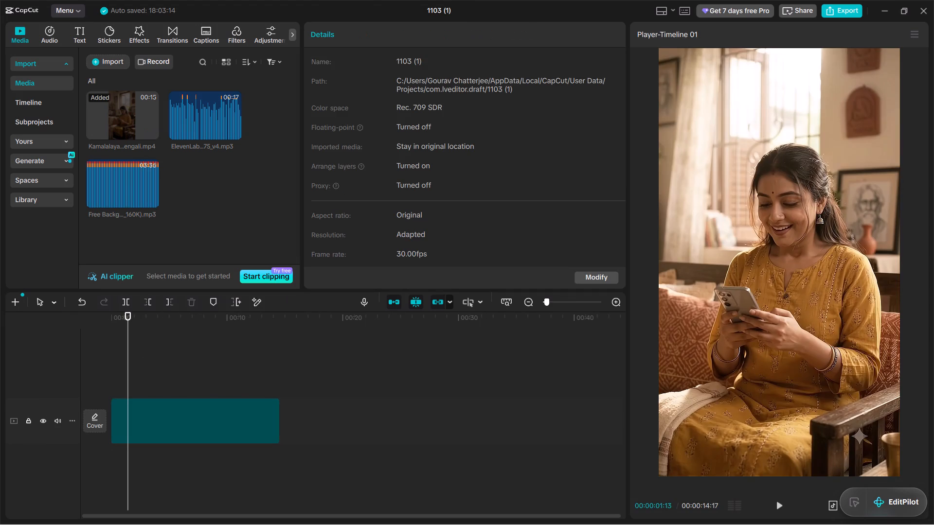
left_click_drag(202, 122, 141, 471)
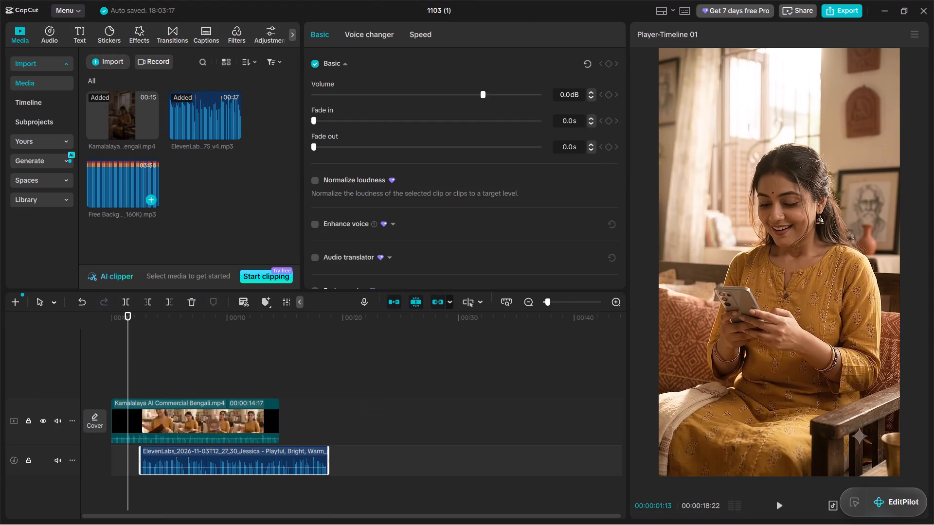
left_click_drag(129, 181, 189, 494)
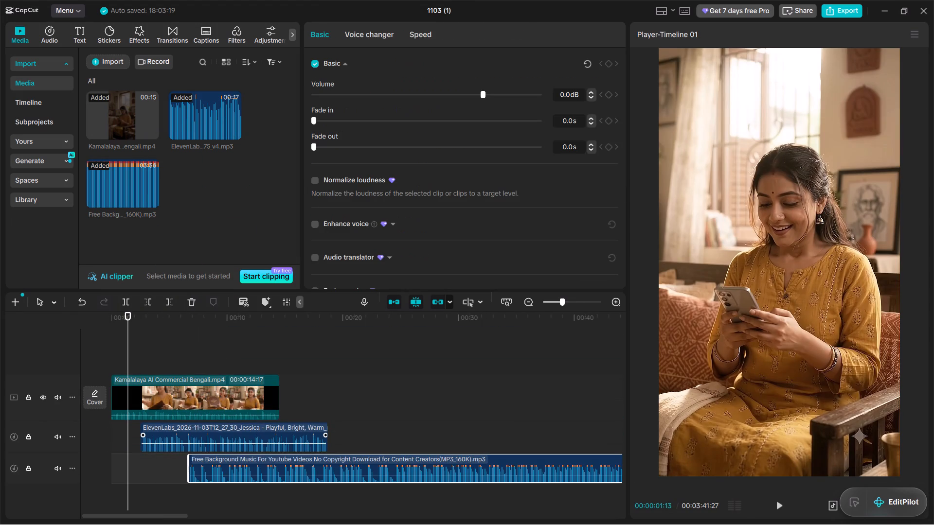
Move the Jessica voiceover clip to the start of the timeline, aligned with the start of the video.
left_click_drag(182, 436, 169, 435)
left_click_drag(169, 435, 160, 437)
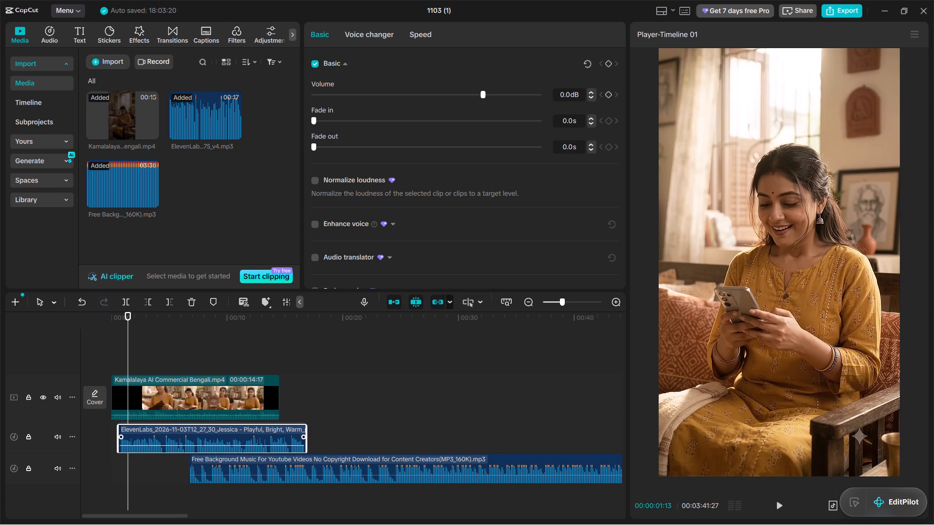
left_click_drag(160, 437, 150, 437)
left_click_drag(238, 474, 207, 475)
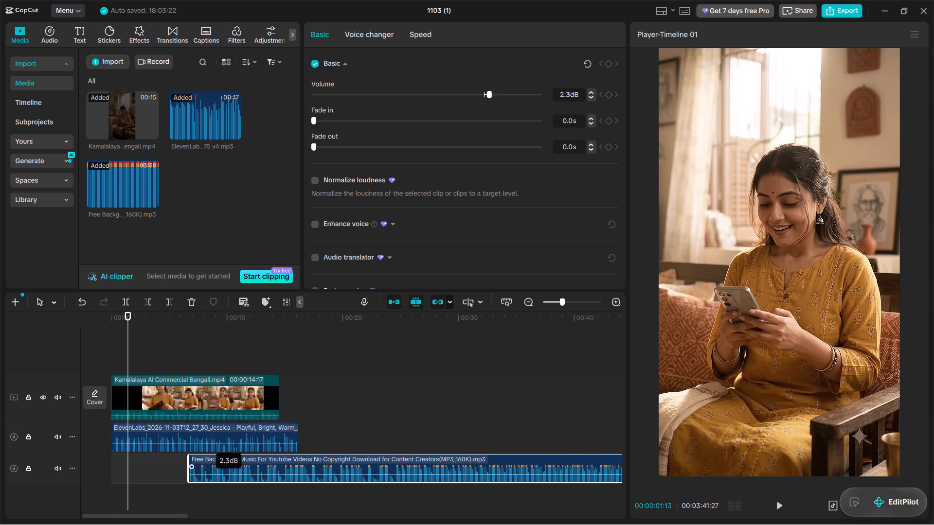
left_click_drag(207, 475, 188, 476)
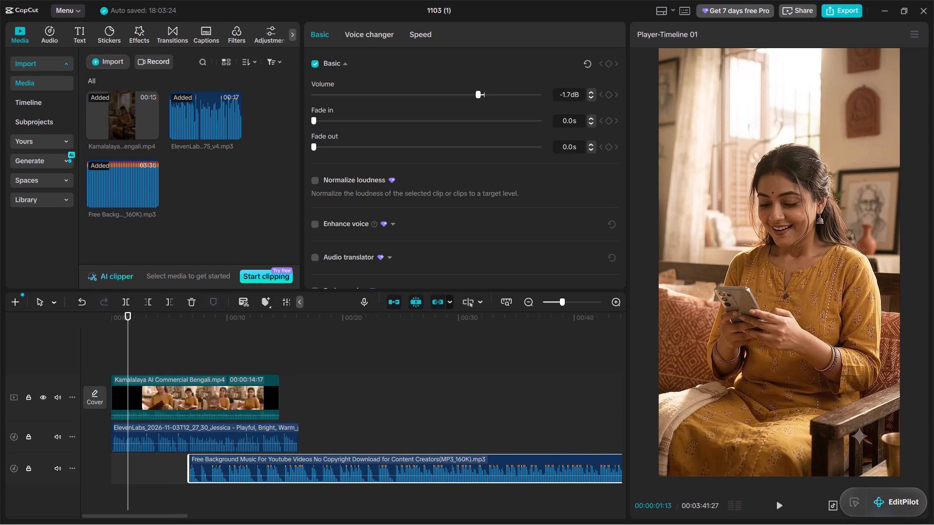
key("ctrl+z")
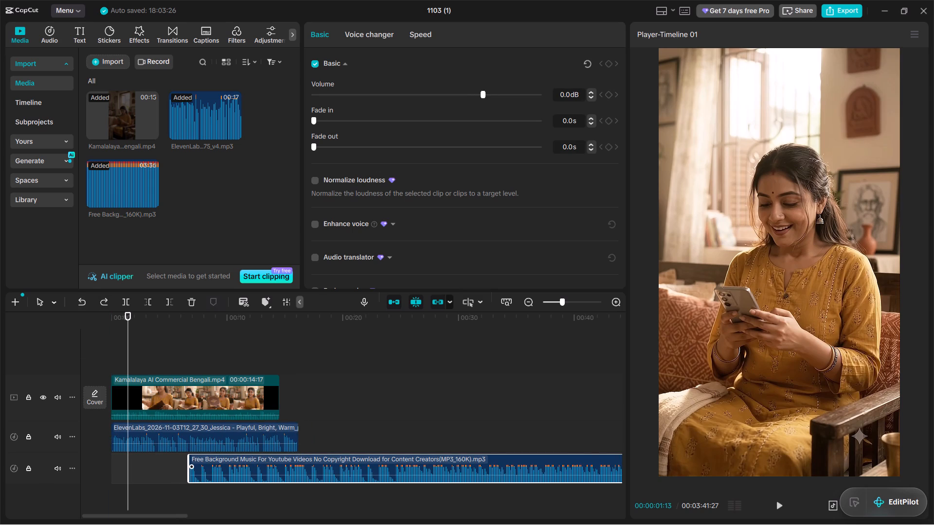
Move the background music clip to the start of the timeline, aligned with the video and voiceover.
left_click_drag(354, 459, 279, 463)
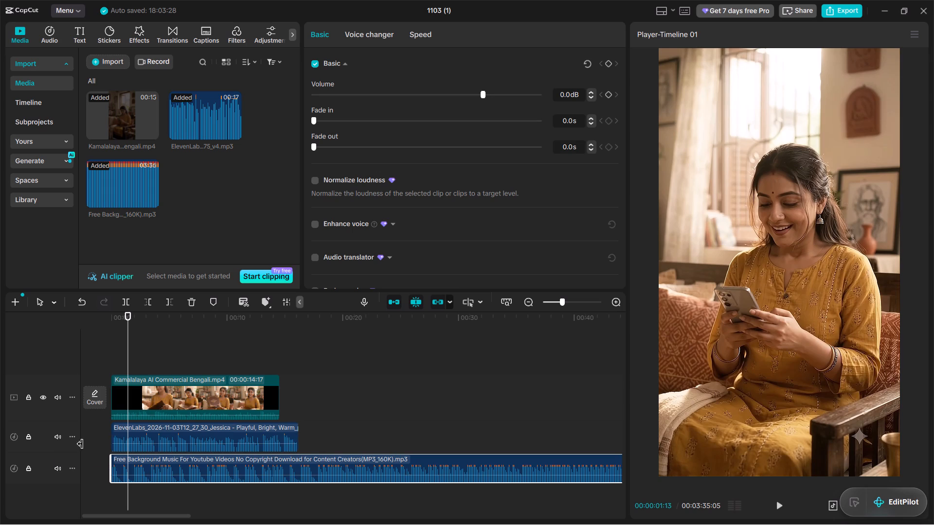
Mute the Jessica voiceover track and the video's own audio so that only the background music plays.
left_click(60, 440)
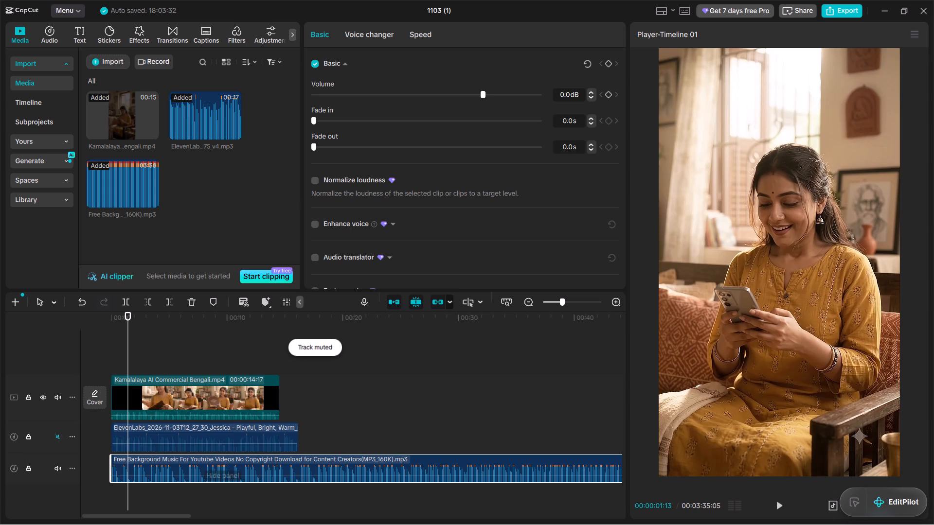
left_click(783, 503)
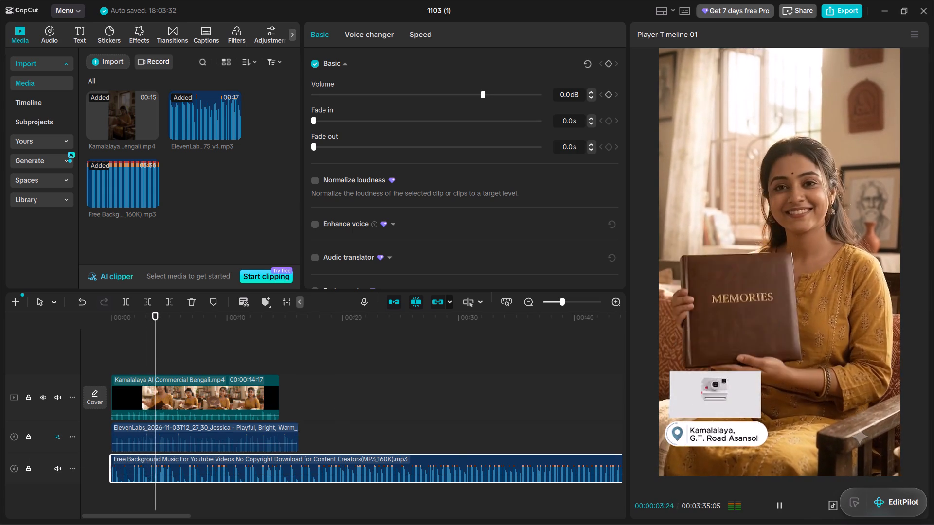
left_click(776, 510)
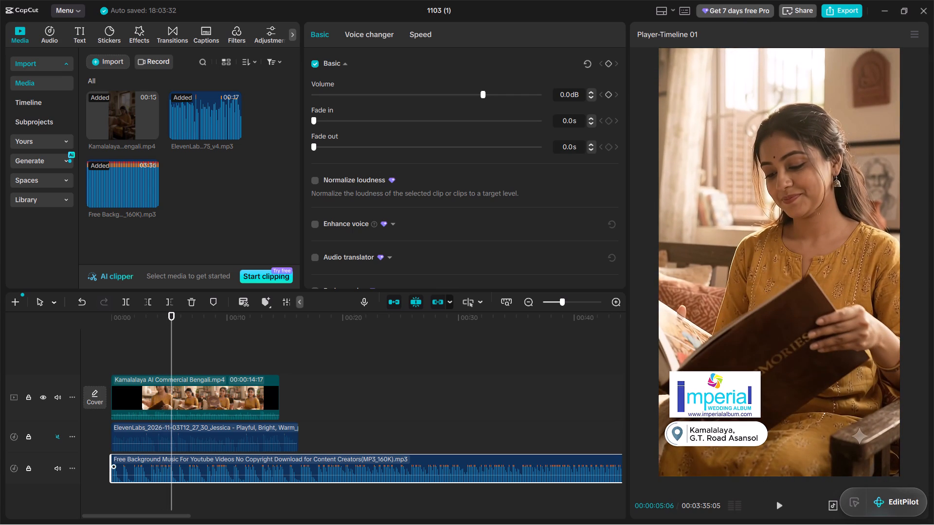
left_click(59, 398)
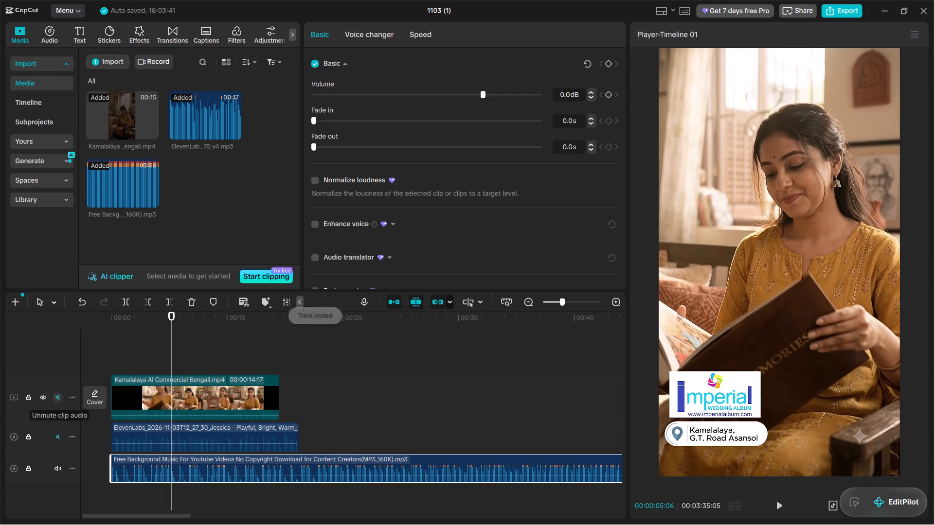
Trim about 16 seconds off the beginning of the background music and close the gap left before it.
left_click(773, 507)
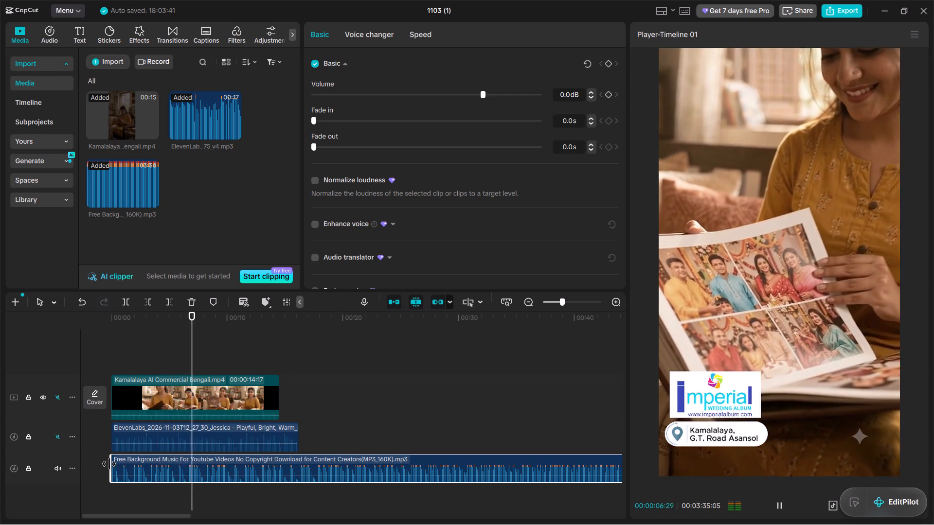
left_click_drag(109, 464, 375, 451)
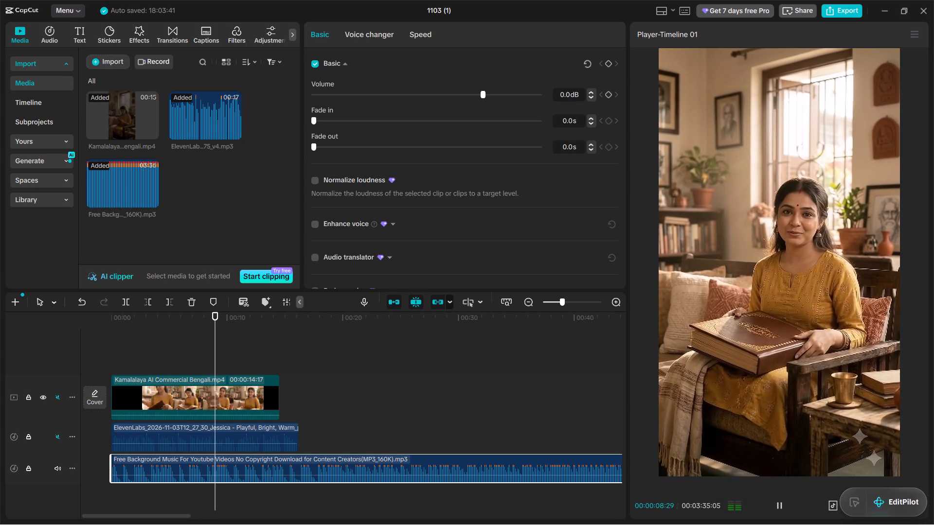
left_click_drag(110, 468, 279, 454)
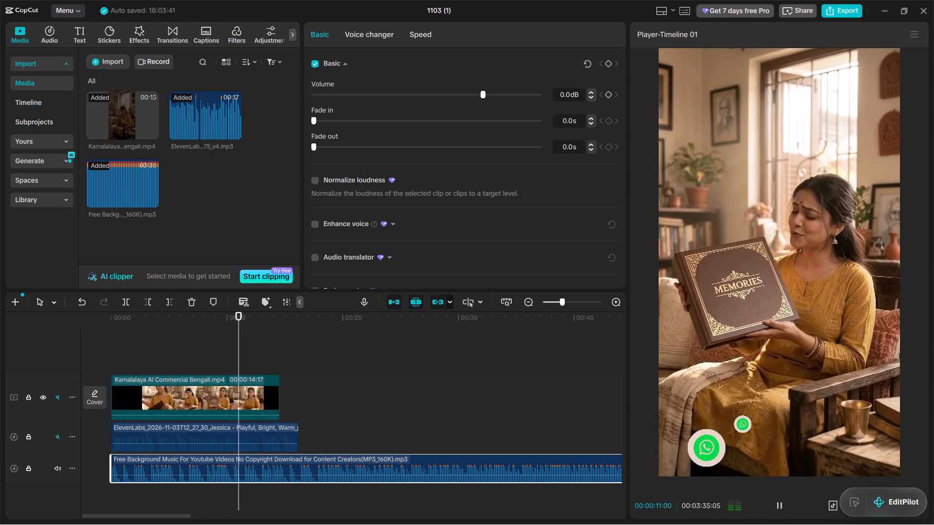
left_click_drag(109, 470, 187, 455)
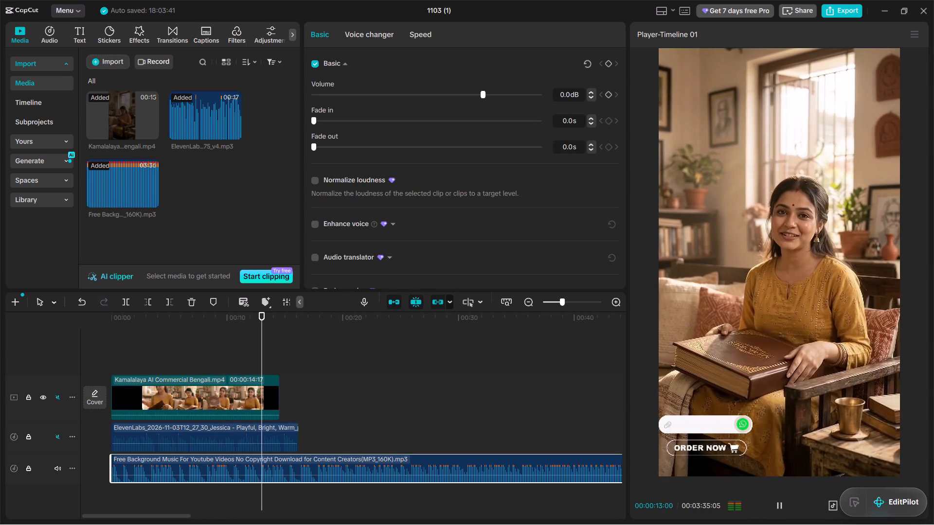
left_click_drag(110, 474, 496, 460)
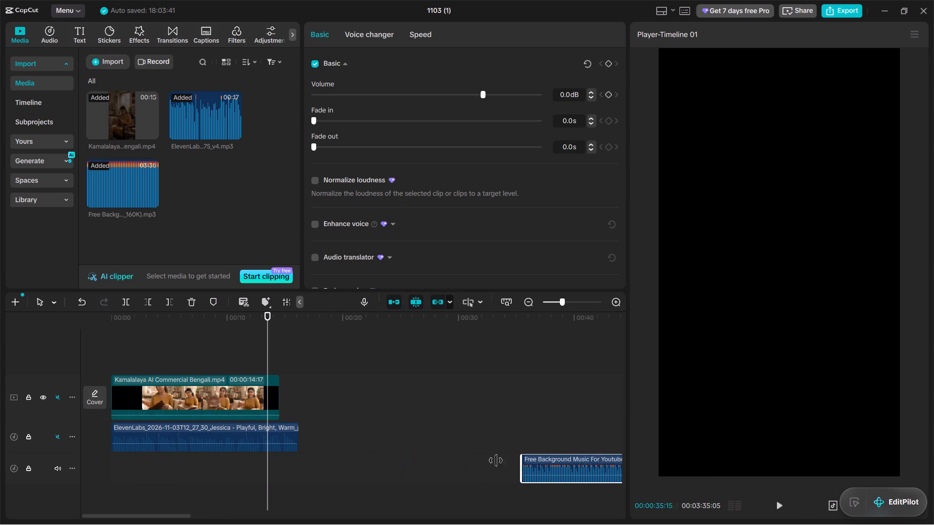
left_click_drag(496, 460, 302, 469)
right_click(218, 472)
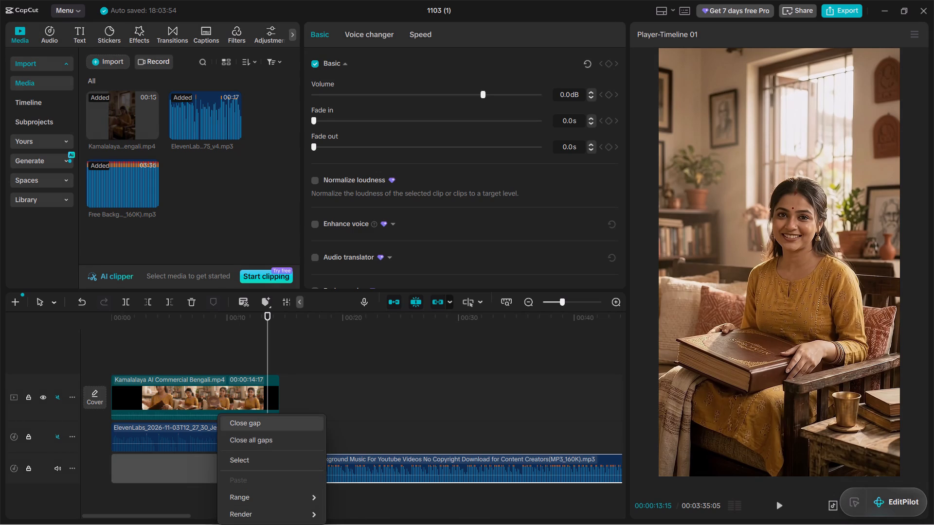
left_click(274, 423)
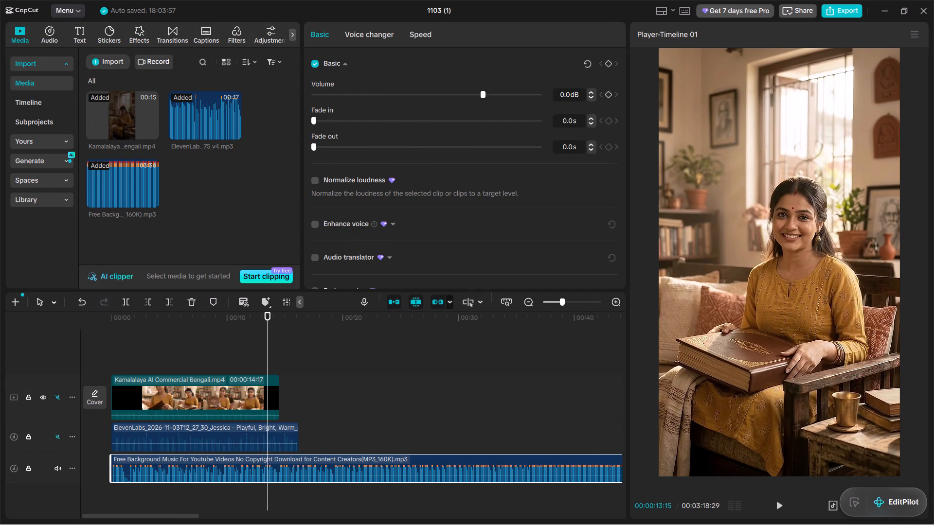
Unmute the Jessica voiceover track and play the timeline from the start to hear it over the trimmed music.
left_click(137, 347)
left_click_drag(137, 347, 101, 357)
key("space")
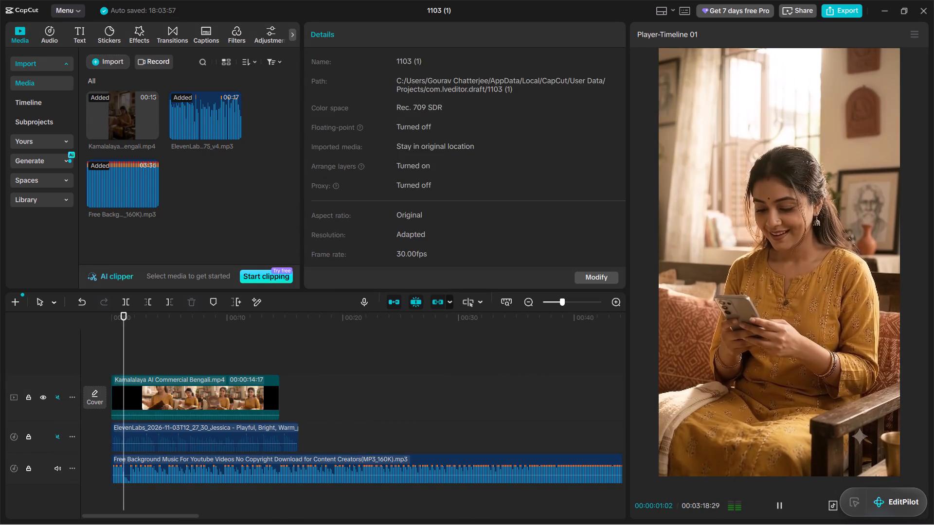
key("space")
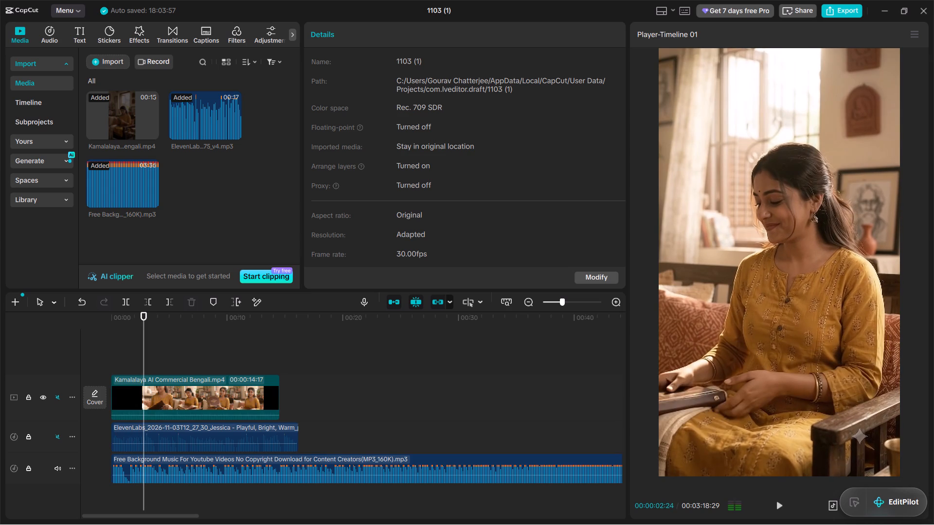
left_click(59, 440)
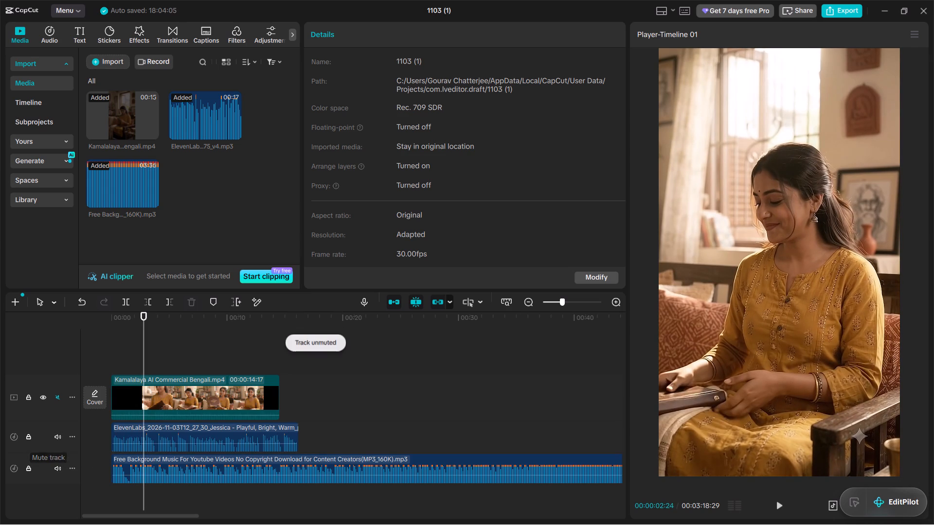
key("space")
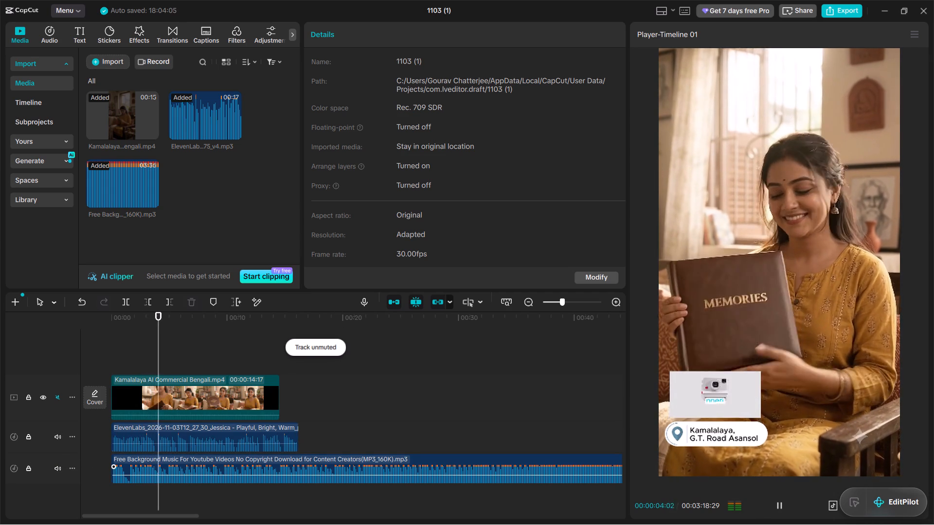
left_click(139, 347)
left_click_drag(139, 346, 94, 353)
key("space")
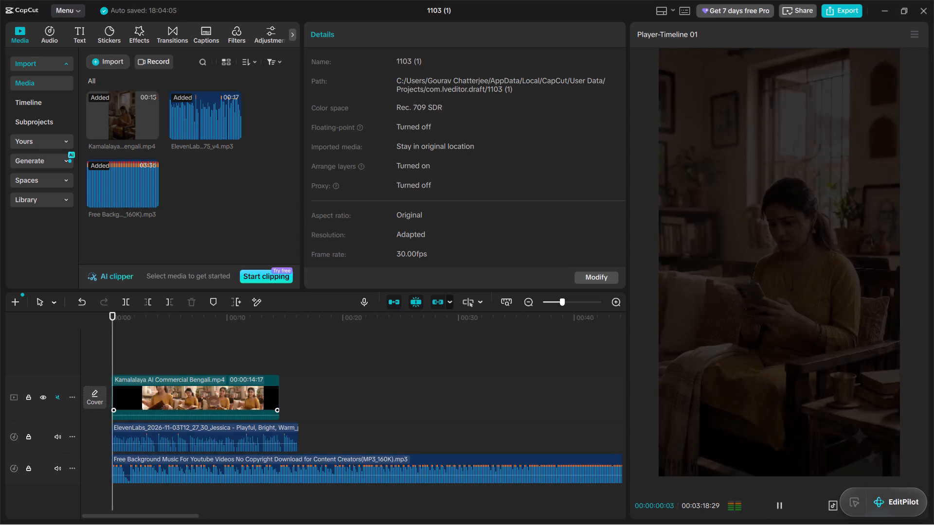
Balance the mix by setting the background music to -14.8 dB and the Jessica voiceover to 12.7 dB.
left_click_drag(263, 475, 262, 479)
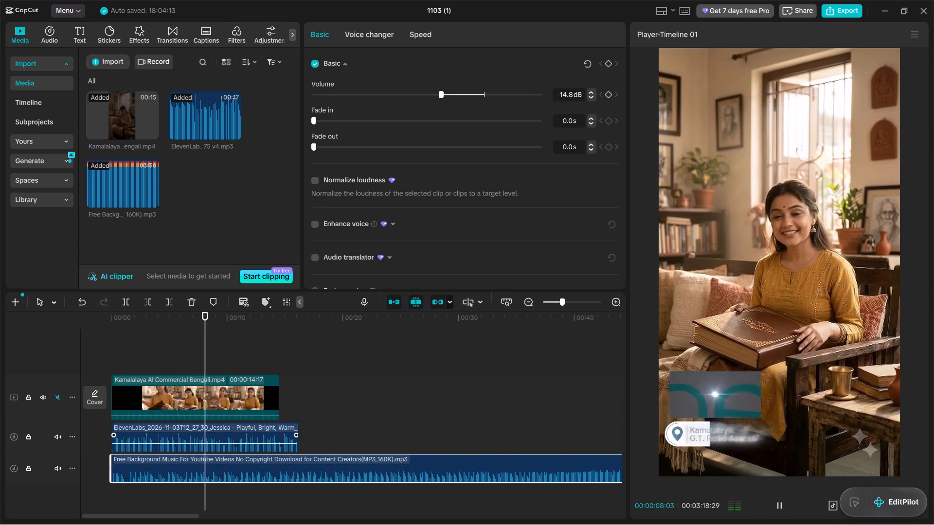
left_click_drag(252, 444, 252, 437)
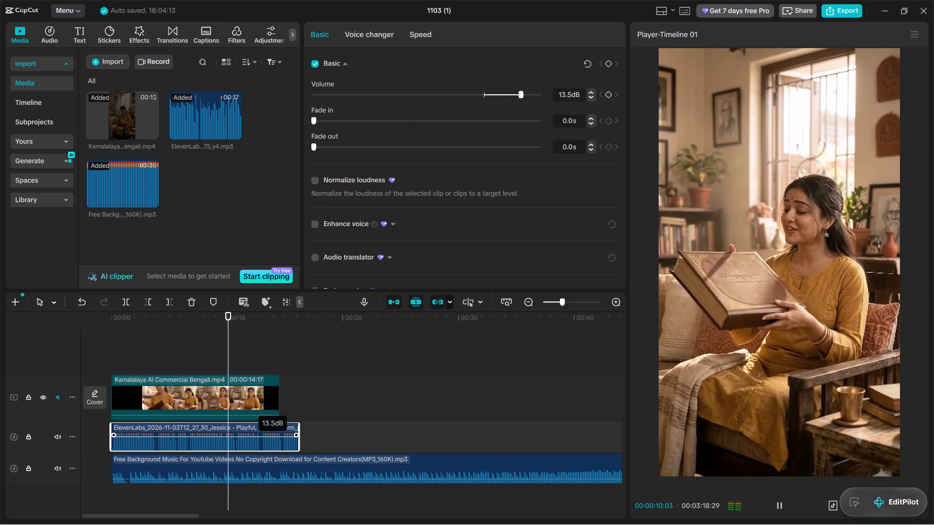
left_click_drag(252, 437, 252, 437)
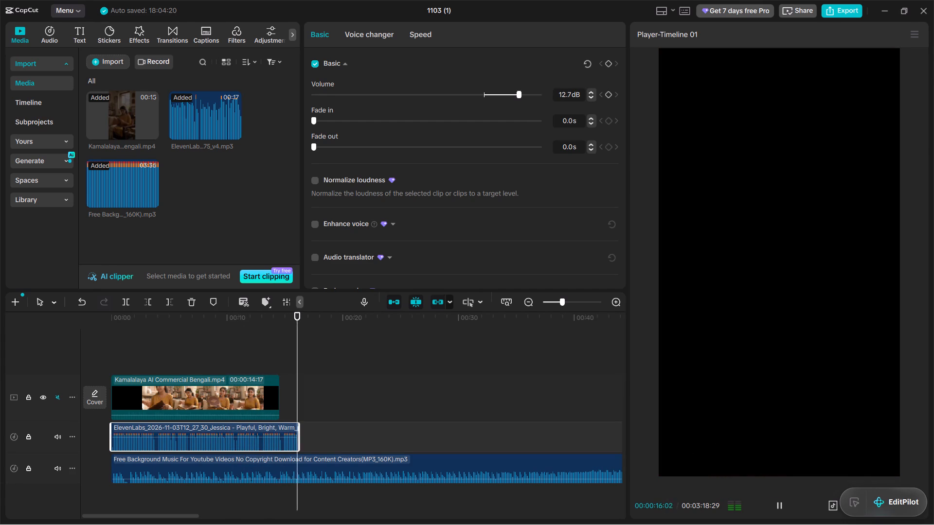
key("space")
Shorten the background music by trimming its end back toward the end of the voiceover.
left_click(404, 468)
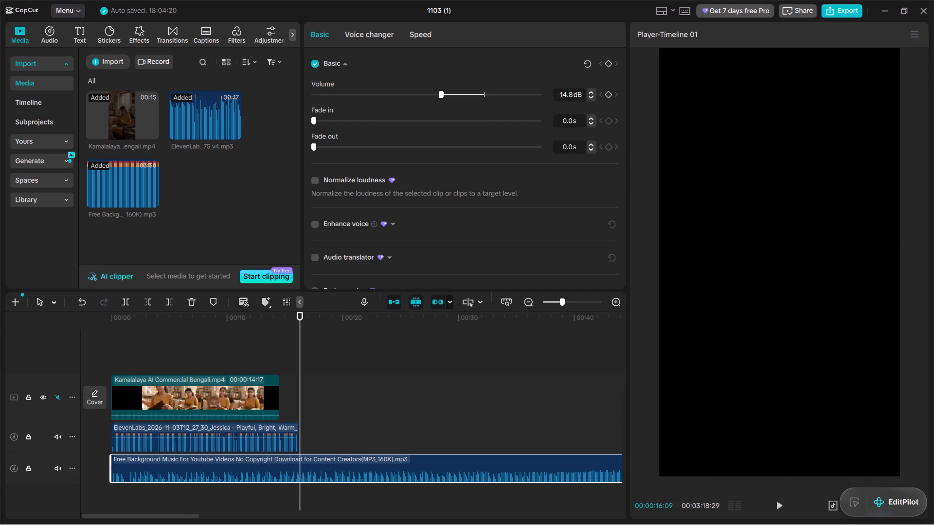
scroll(416, 449, "down", 10, "ctrl")
scroll(557, 461, "down", 5, "ctrl")
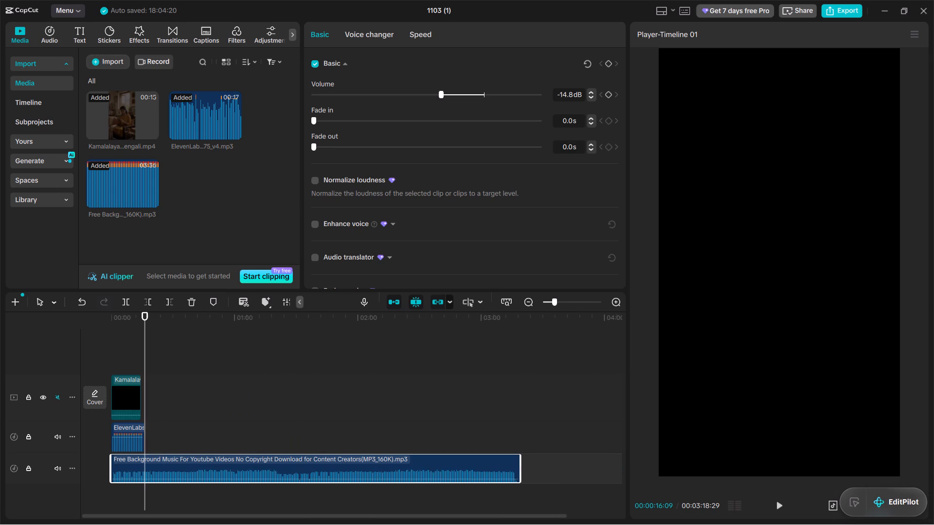
left_click(516, 465)
left_click_drag(522, 461, 195, 482)
scroll(216, 489, "up", 5, "ctrl")
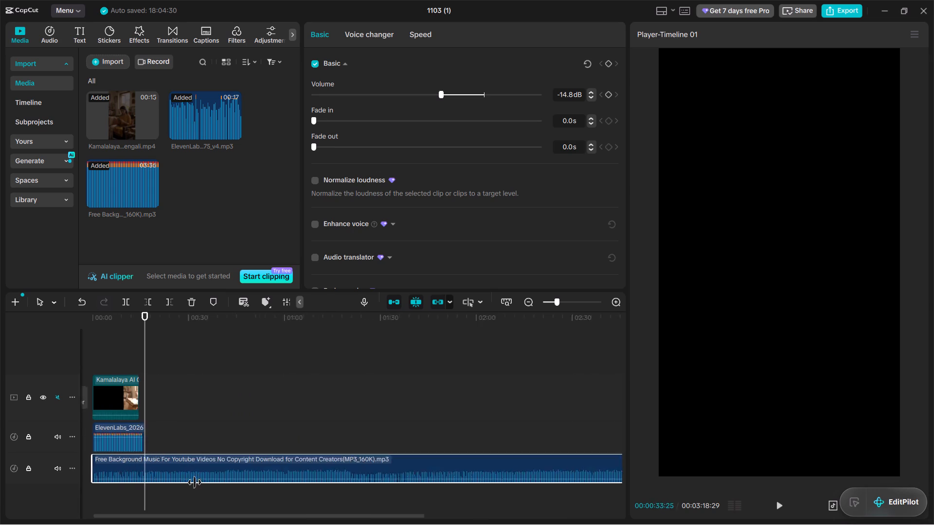
scroll(195, 482, "up", 2, "ctrl")
left_click_drag(195, 482, 165, 475)
scroll(224, 436, "up", 1, "ctrl")
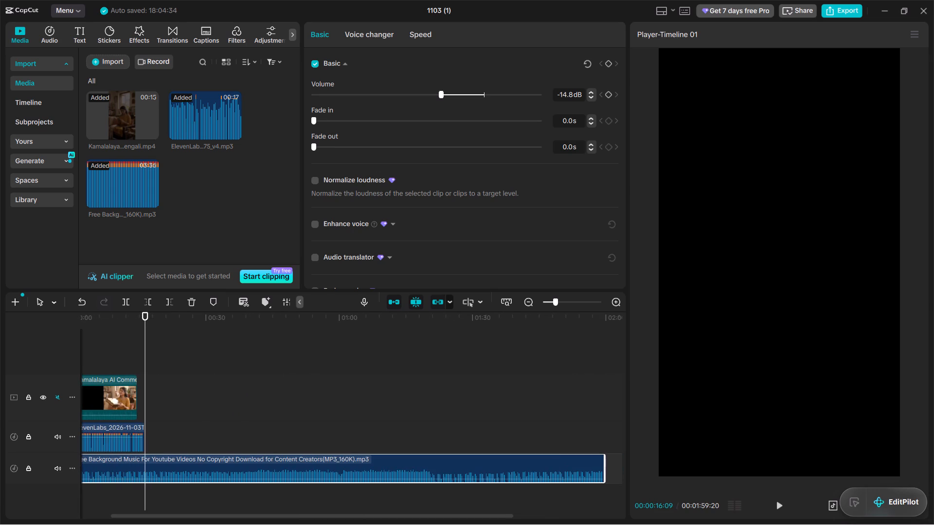
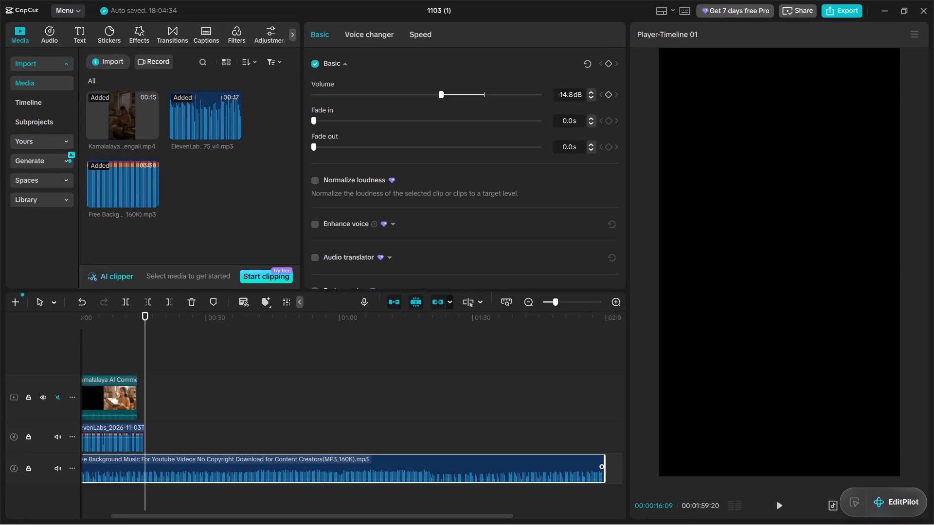
Trim the end of the background music so it finishes together with the Jessica voiceover.
left_click_drag(604, 472, 349, 479)
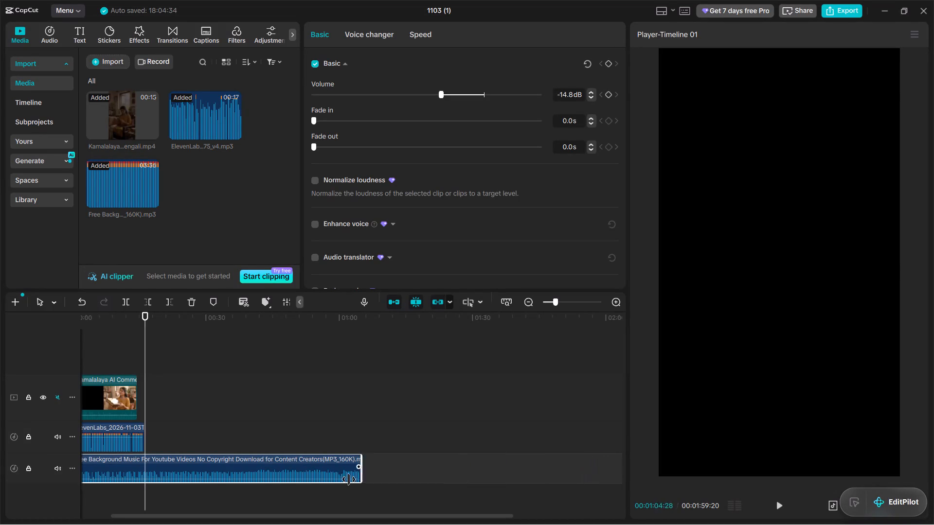
left_click_drag(349, 479, 148, 459)
left_click(267, 358)
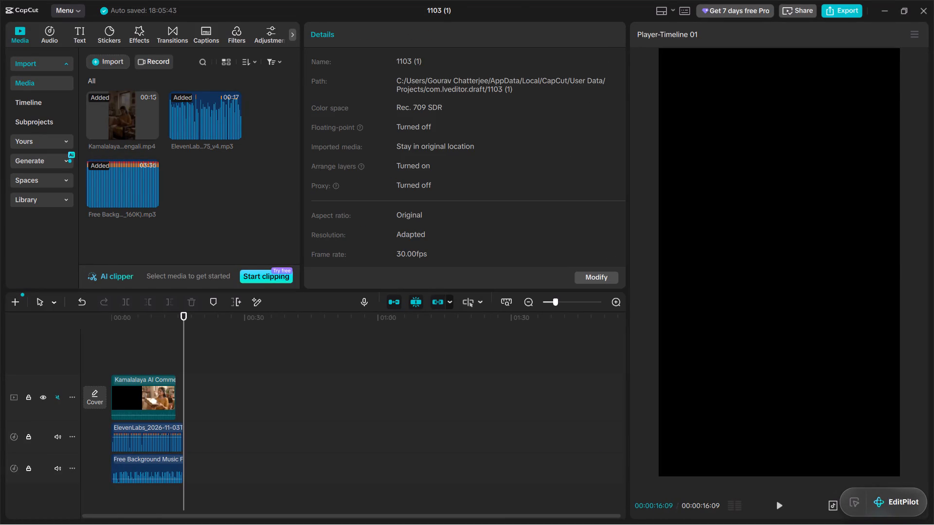
scroll(267, 355, "left", 1)
left_click(146, 341)
scroll(156, 343, "up", 2, "ctrl")
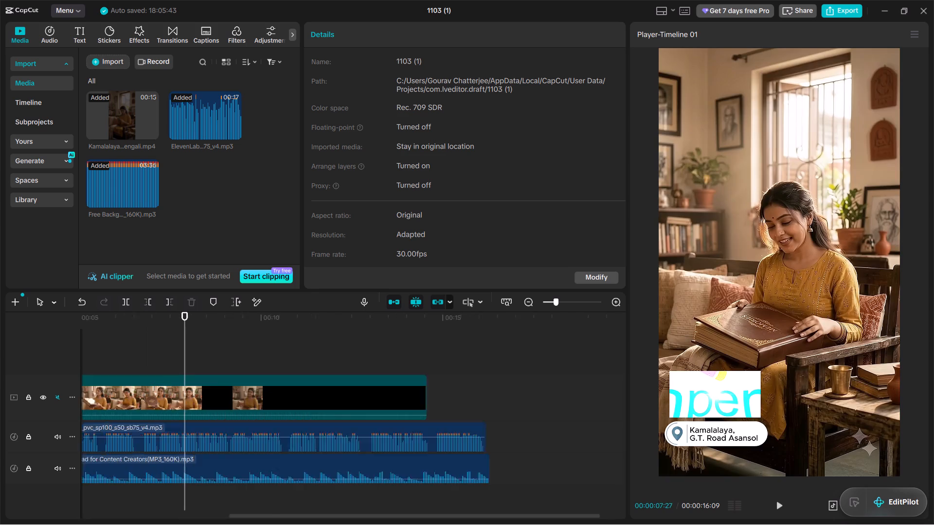
scroll(156, 343, "up", 12, "ctrl")
scroll(227, 373, "down", 9, "ctrl")
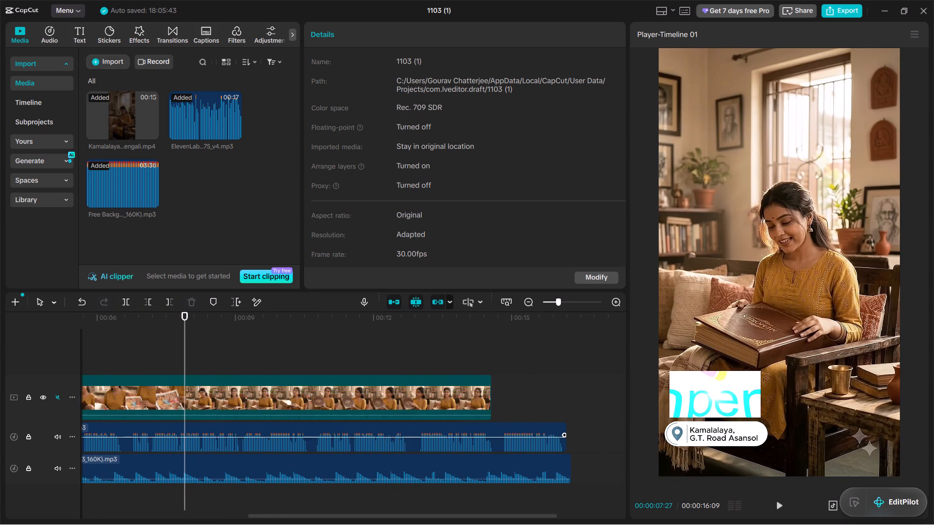
scroll(534, 445, "down", 5, "ctrl")
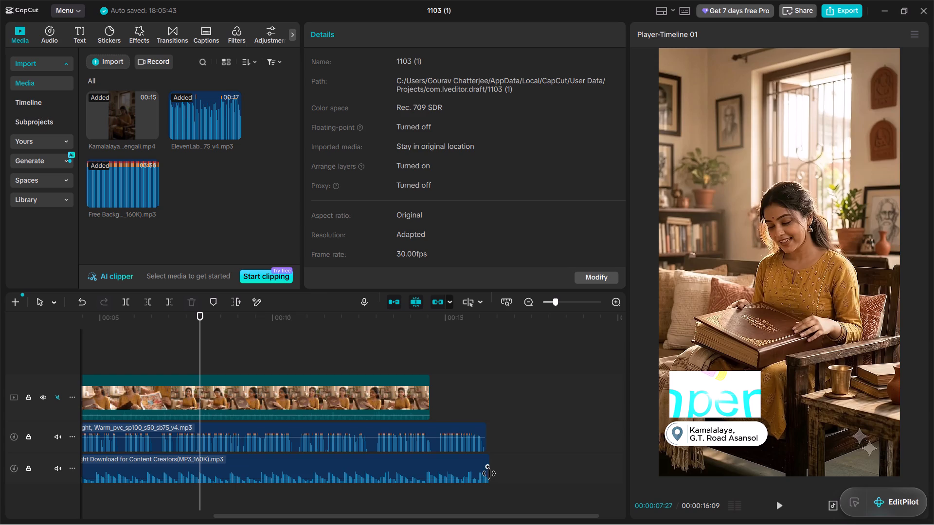
left_click_drag(489, 473, 471, 474)
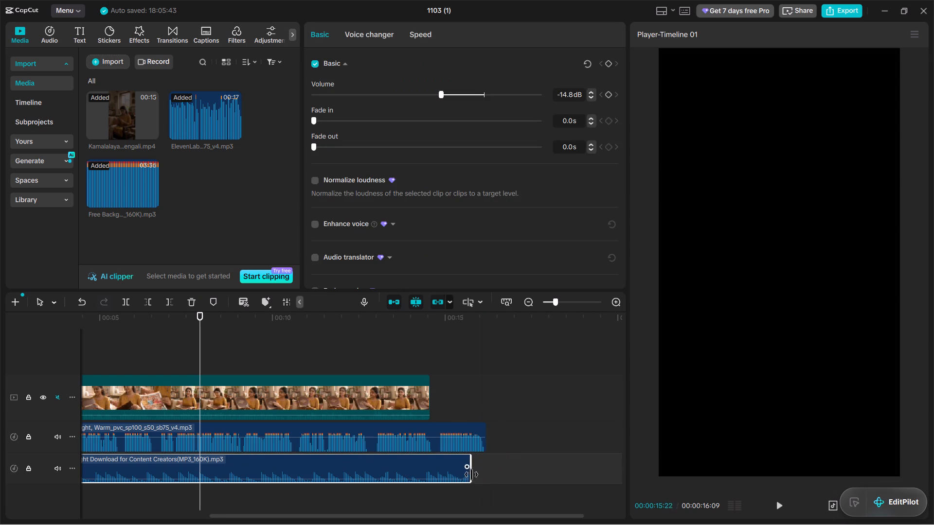
left_click_drag(471, 474, 483, 472)
Slow the Kamalalaya commercial video clip to 0.90x speed to stretch it to the voiceover's length.
left_click(400, 392)
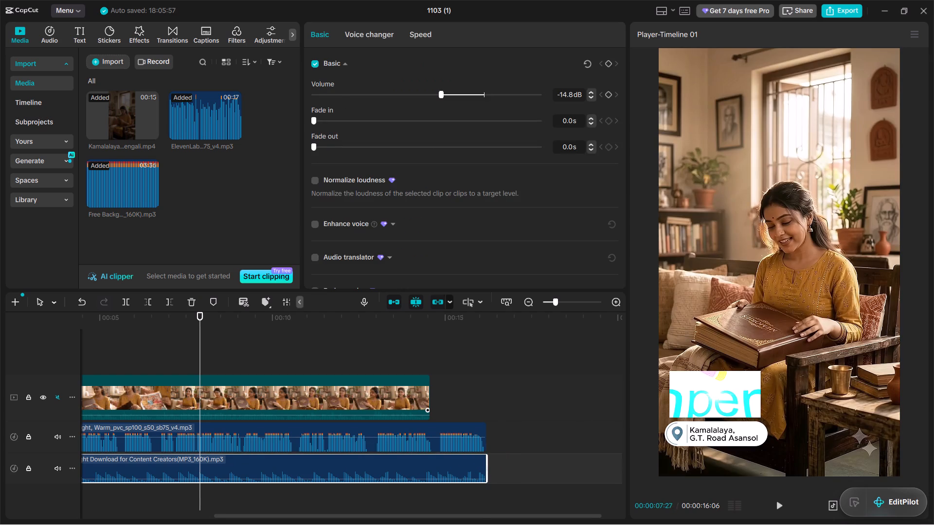
left_click(397, 33)
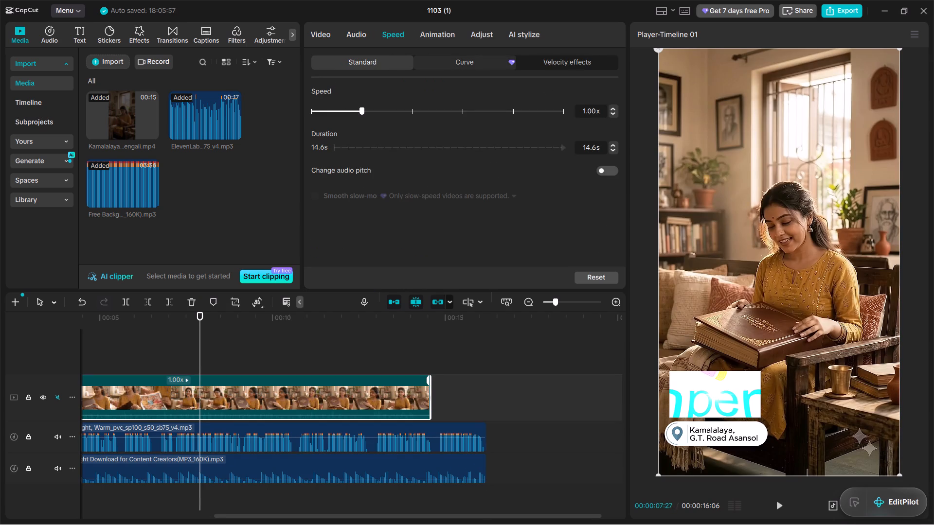
left_click(615, 115)
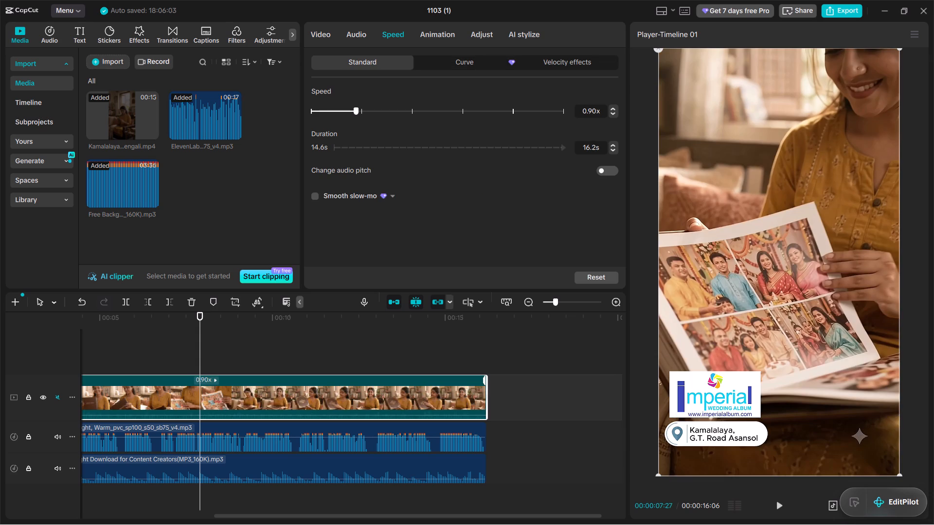
Play the opening of the timeline from the start, then skim through to about 12 seconds to review the slowed video.
scroll(437, 354, "down", 9, "ctrl")
left_click(319, 362)
left_click_drag(319, 362, 43, 356)
key("space")
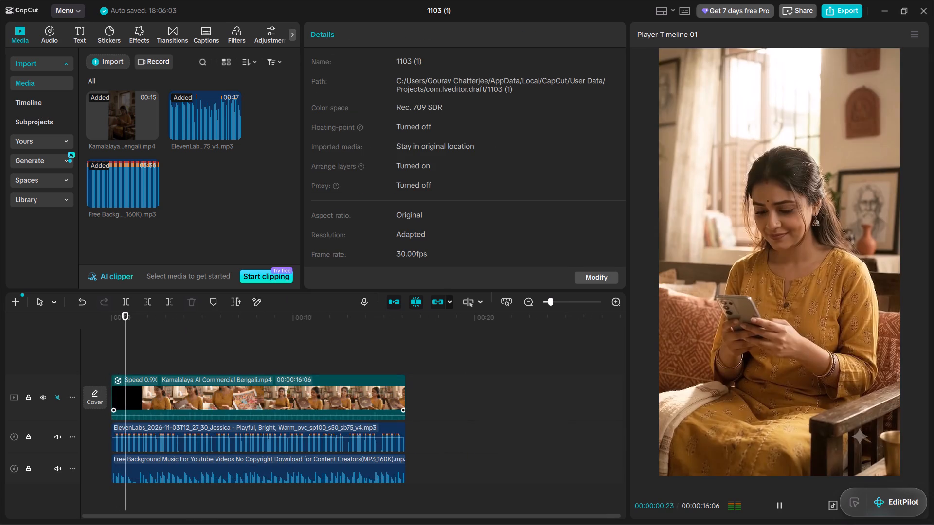
key("space")
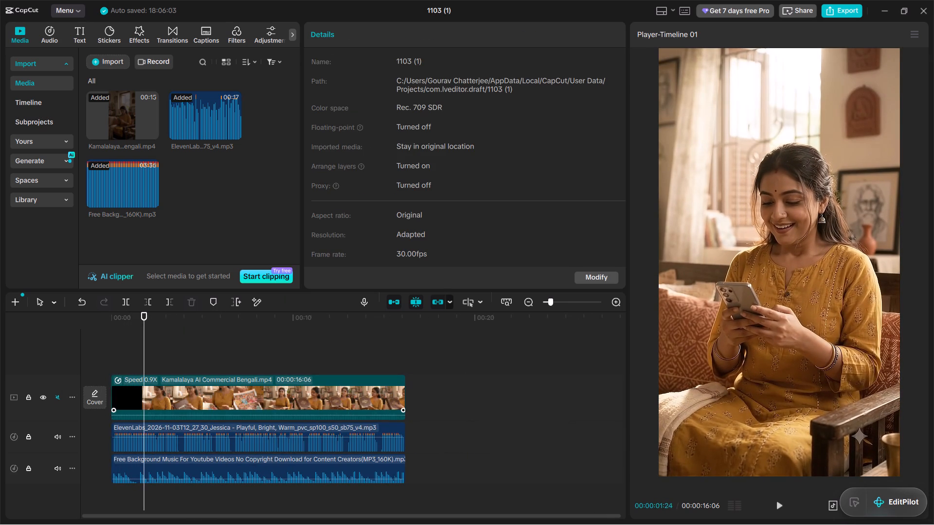
left_click(142, 353)
left_click_drag(143, 352, 206, 355)
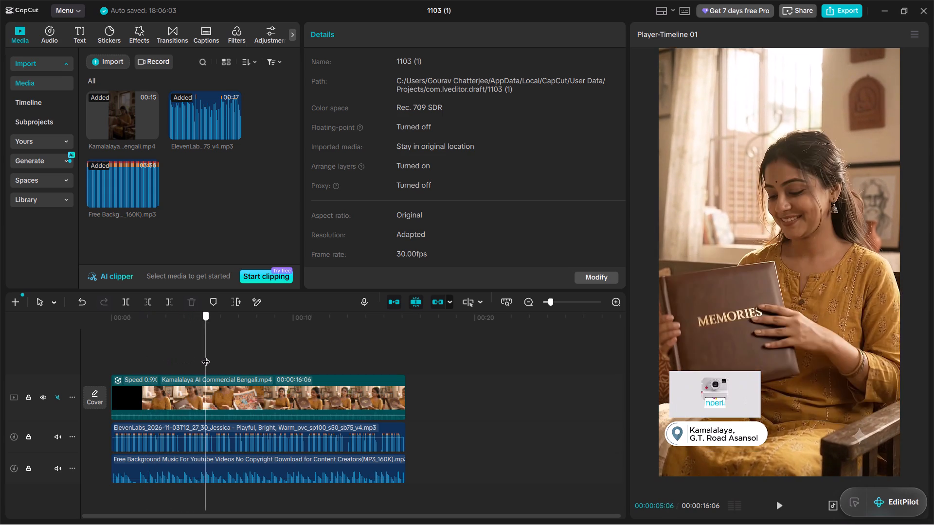
left_click_drag(206, 355, 283, 358)
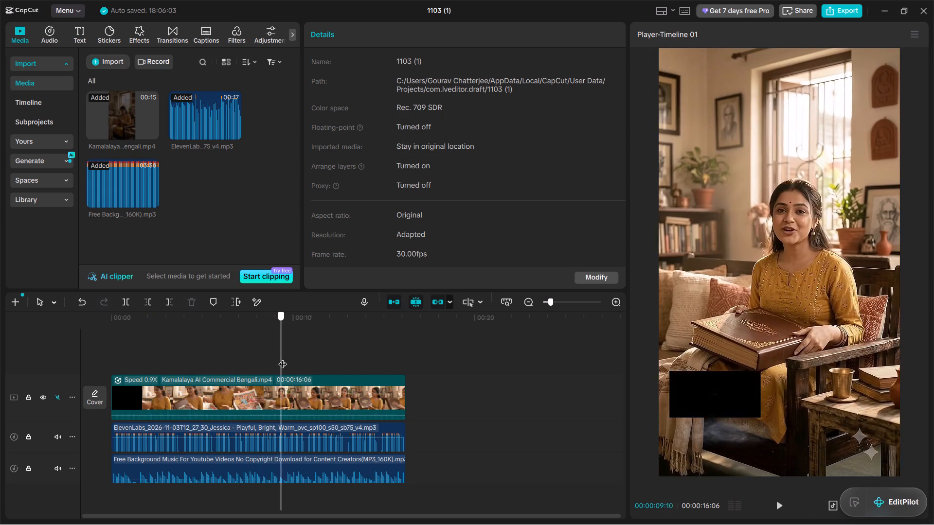
left_click_drag(283, 358, 340, 360)
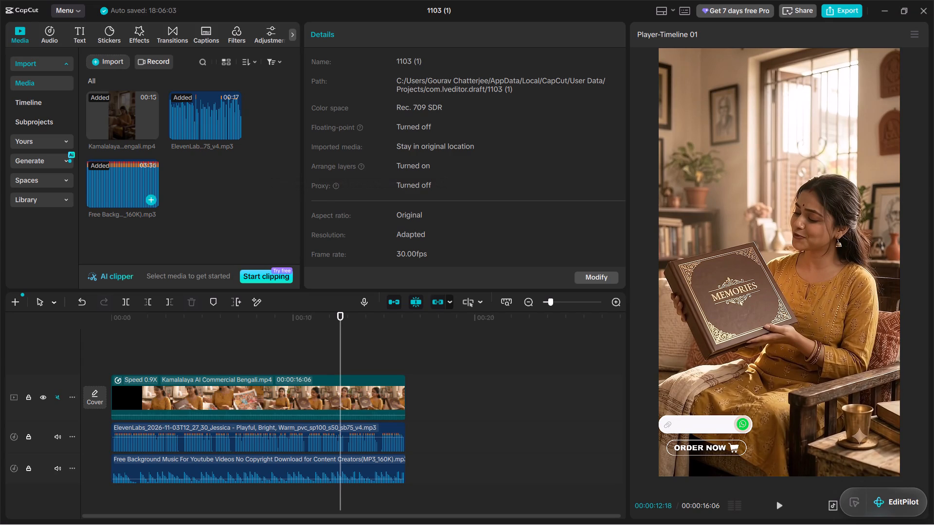
Close the 1103 (1) project and go to the project list on the home screen.
left_click(926, 7)
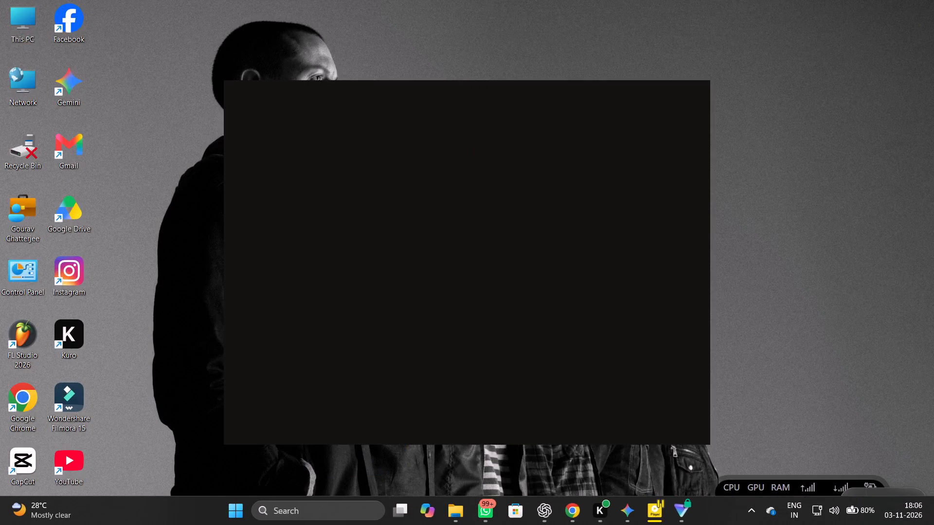
scroll(385, 273, "down", 4)
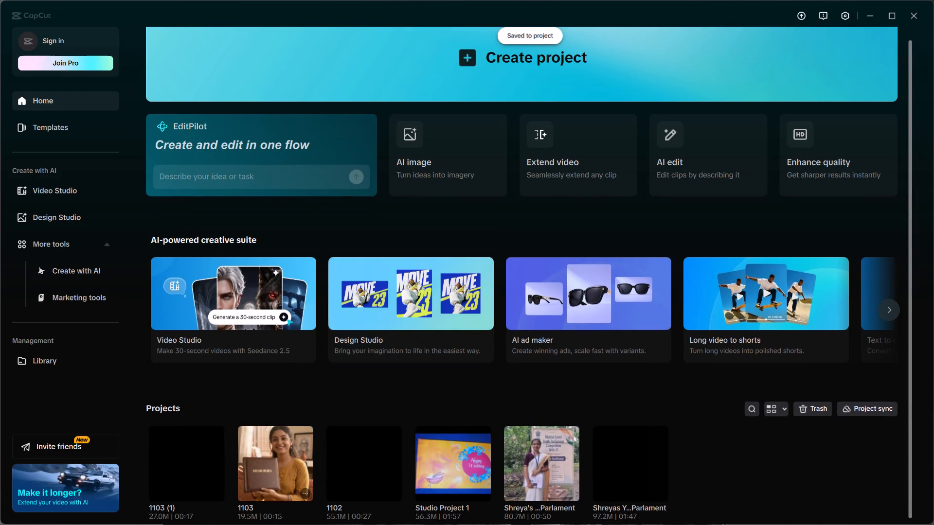
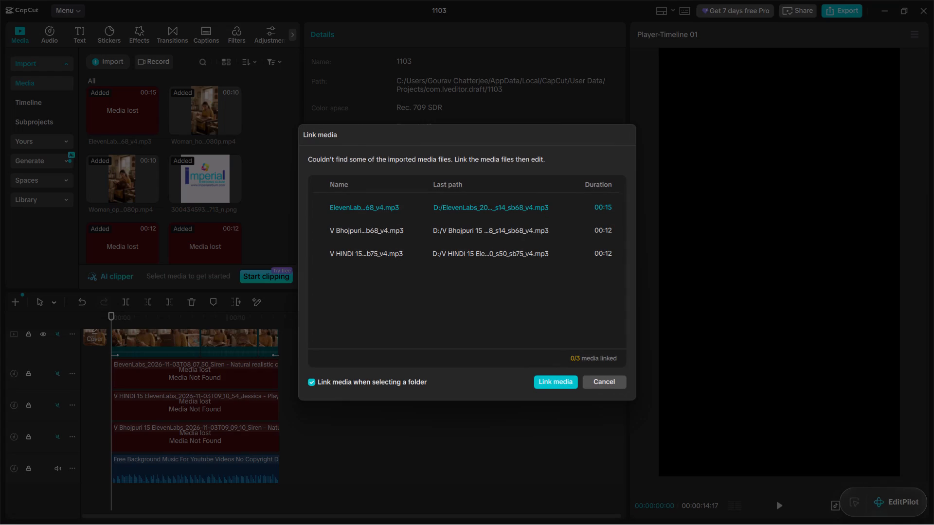
Skip relinking the lost media and delete the three missing voiceover clips from the timeline.
left_click(609, 382)
left_click_drag(310, 372, 315, 432)
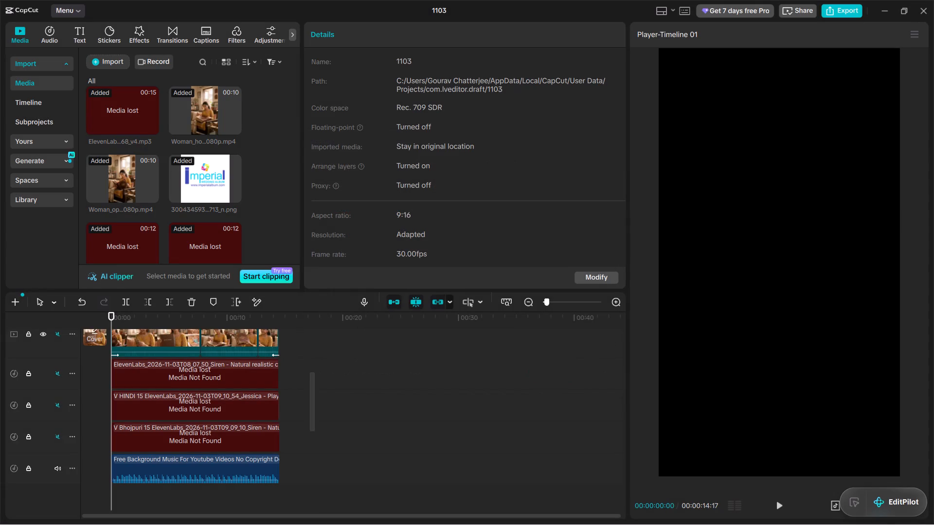
left_click_drag(315, 432, 316, 441)
left_click(290, 412)
left_click_drag(315, 377, 247, 445)
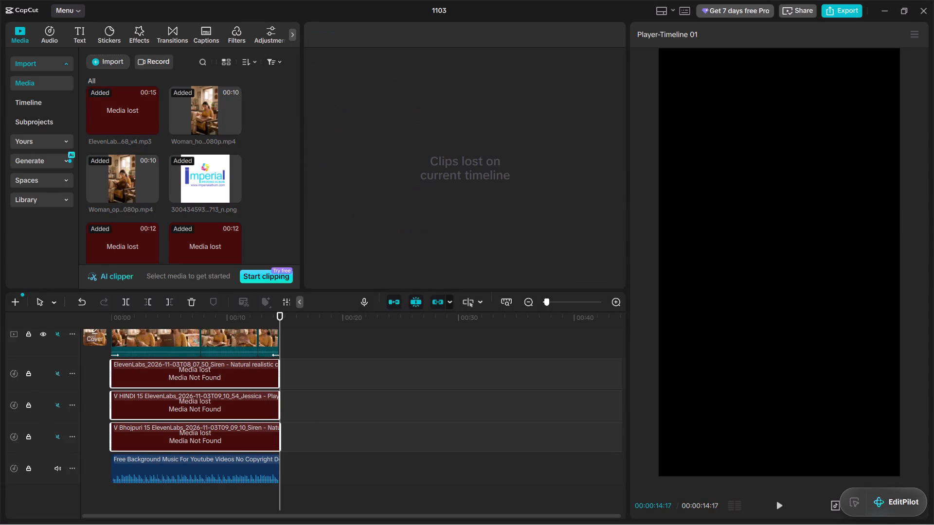
key("BackSpace")
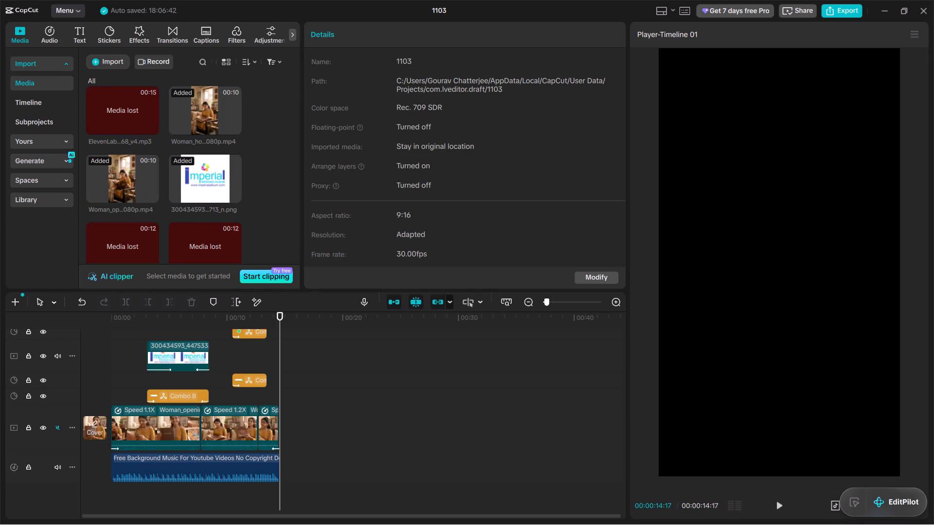
Delete the three lost voiceover MP3 files (ElevenLabs, V Bhojpuri and V HINDI) from the project's media library.
right_click(149, 110)
left_click(185, 139)
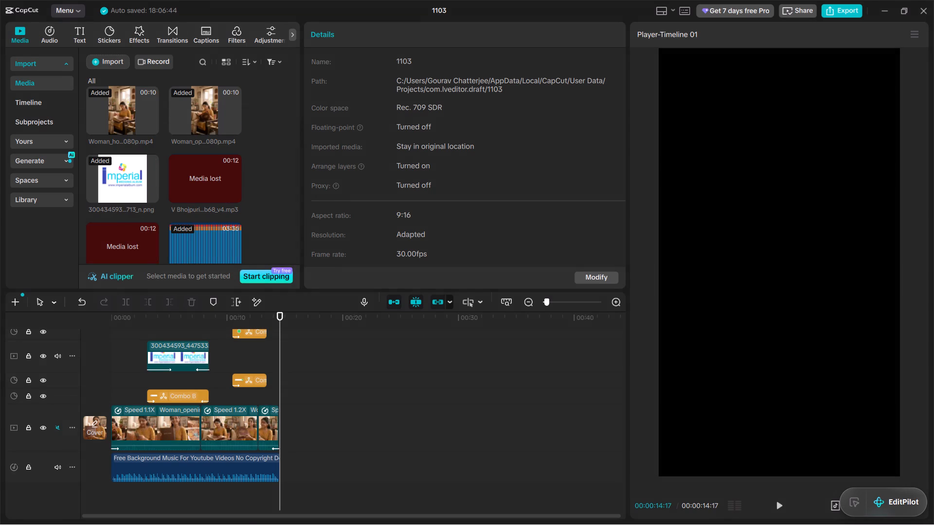
right_click(175, 182)
left_click(210, 203)
right_click(208, 180)
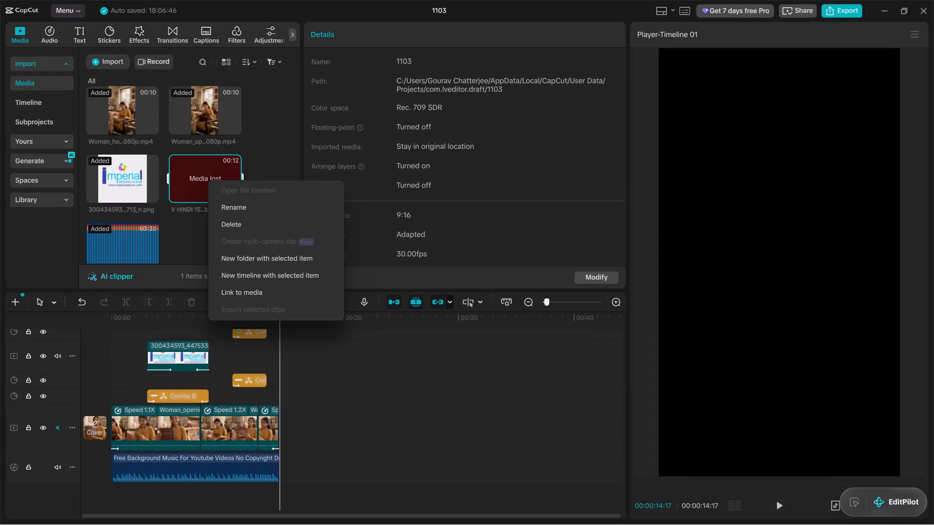
left_click(239, 225)
Import the ElevenLabs_2026-11-03T12_27_30 Jessica voiceover MP3 from the D: drive.
left_click(99, 64)
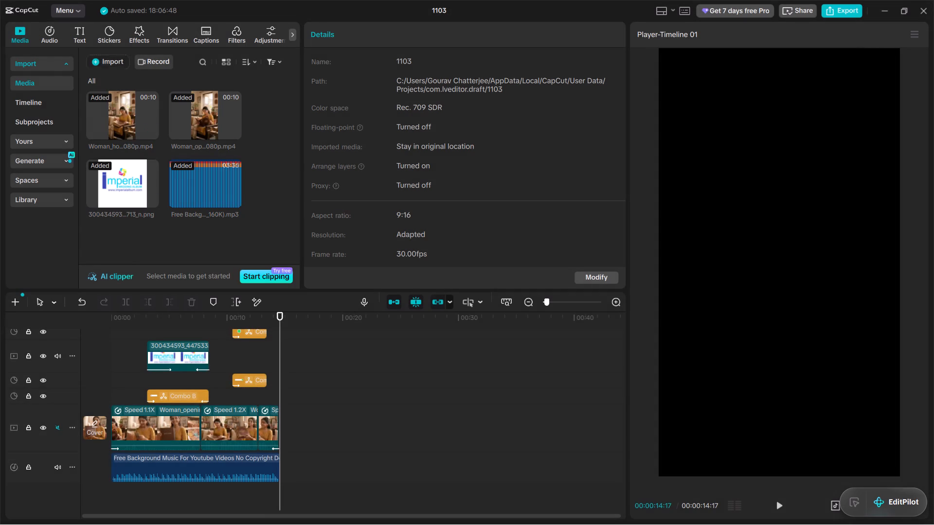
left_click(117, 89)
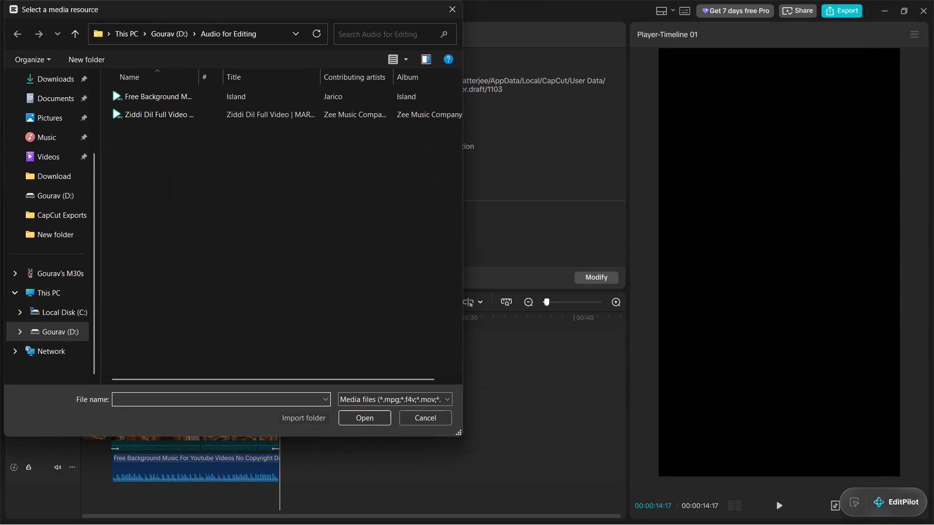
left_click_drag(82, 280, 120, 253)
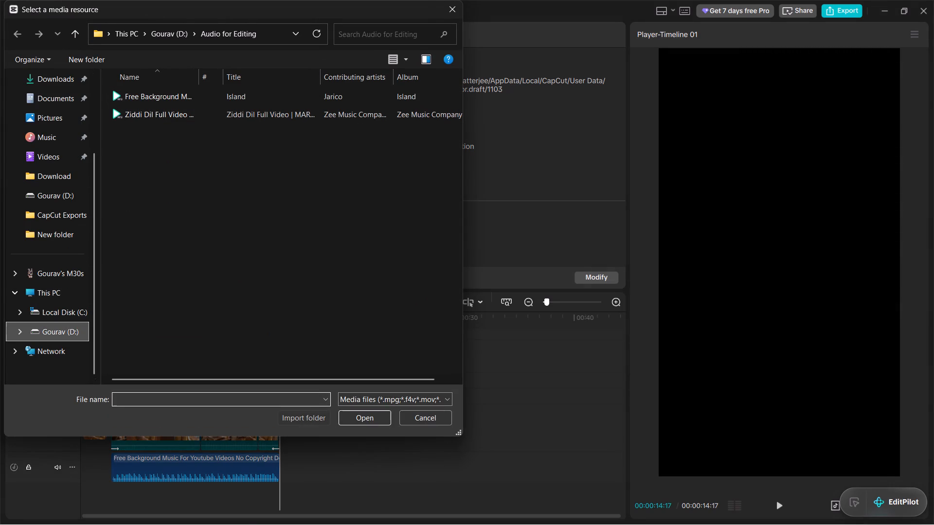
left_click(55, 331)
scroll(160, 228, "down", 5)
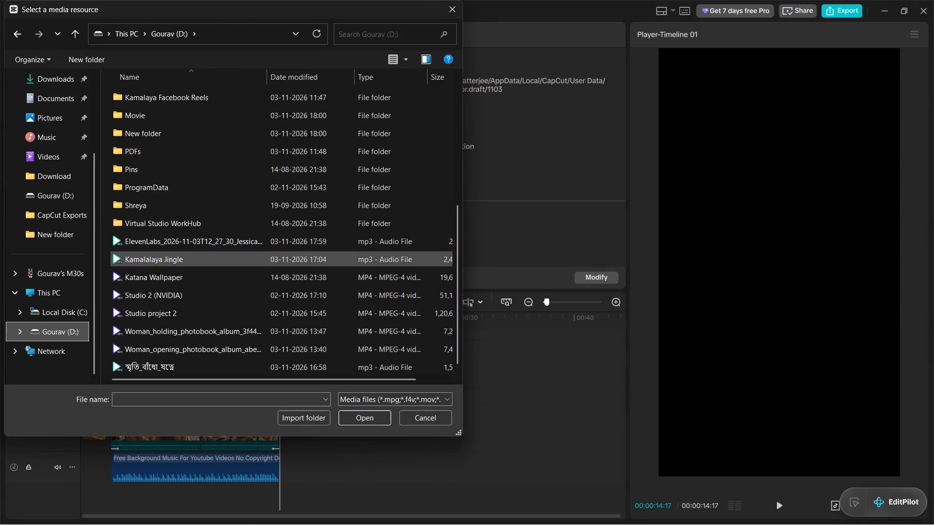
double_click(222, 242)
Place the Jessica voiceover on its own audio track between the video and the background music, starting at 00:00.
left_click_drag(127, 229, 216, 355)
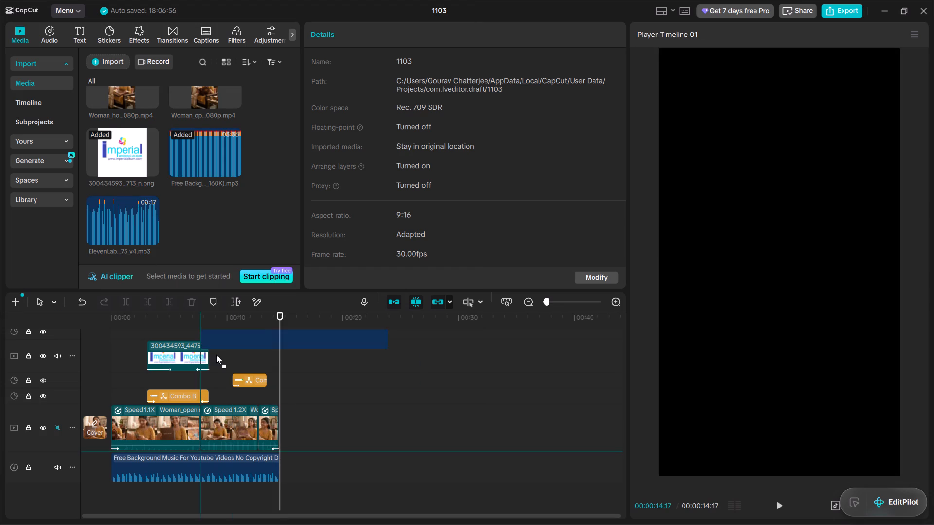
left_click_drag(216, 355, 292, 439)
left_click_drag(313, 467, 270, 447)
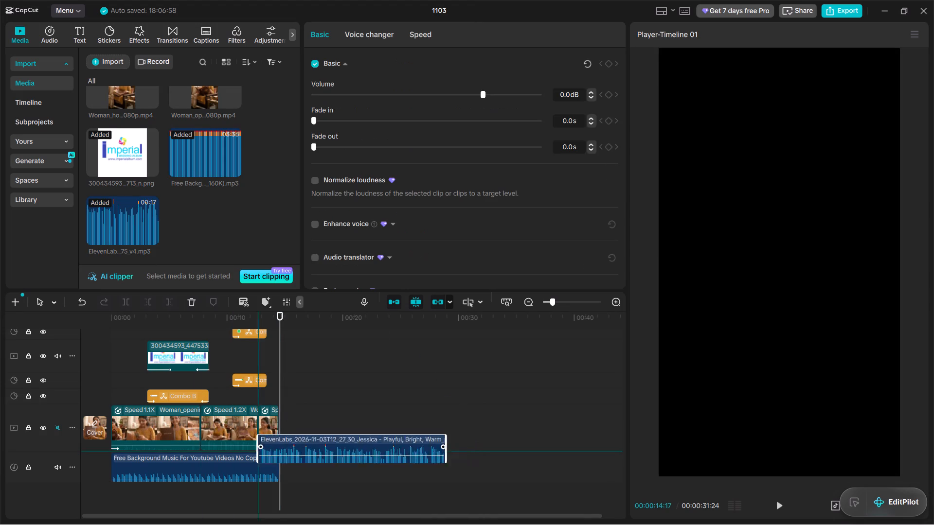
left_click_drag(270, 447, 160, 450)
left_click_drag(174, 464, 160, 459)
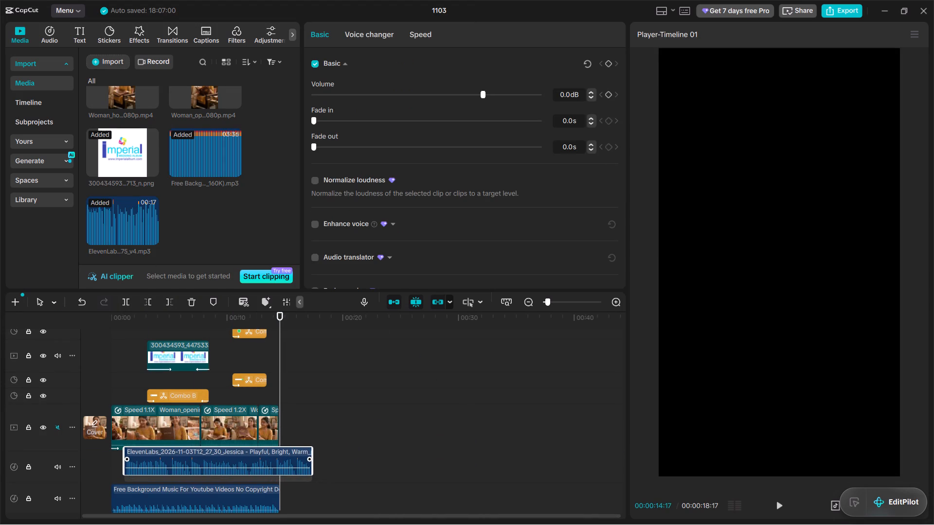
left_click_drag(160, 459, 148, 460)
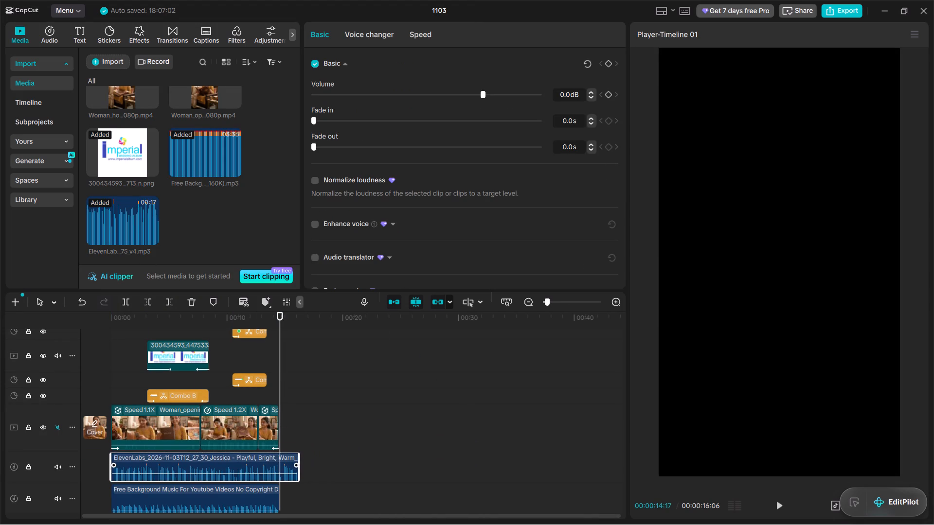
Raise the Jessica voiceover's volume to about 5.5 dB.
left_click_drag(160, 475, 164, 465)
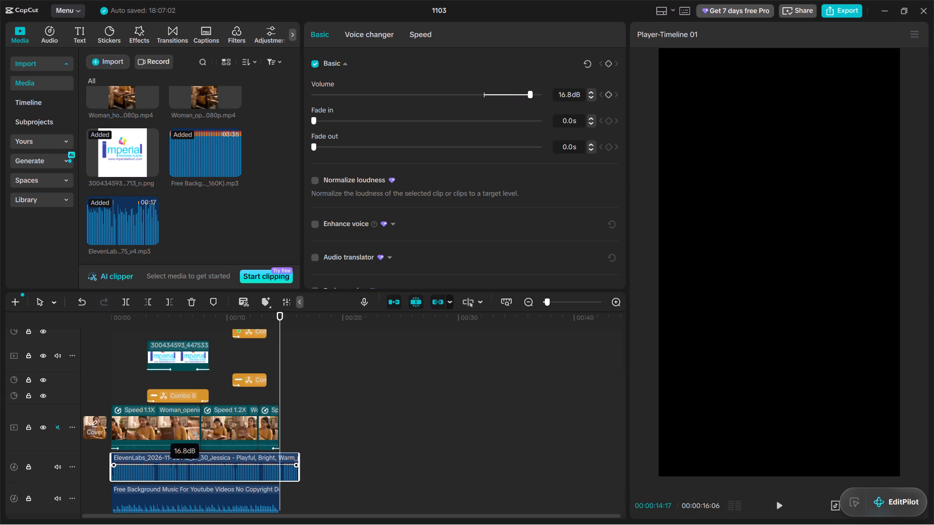
left_click_drag(164, 465, 165, 472)
Play the timeline from the start to about 5 seconds to check the new voiceover against the video and logo overlay.
key("space")
key("space")
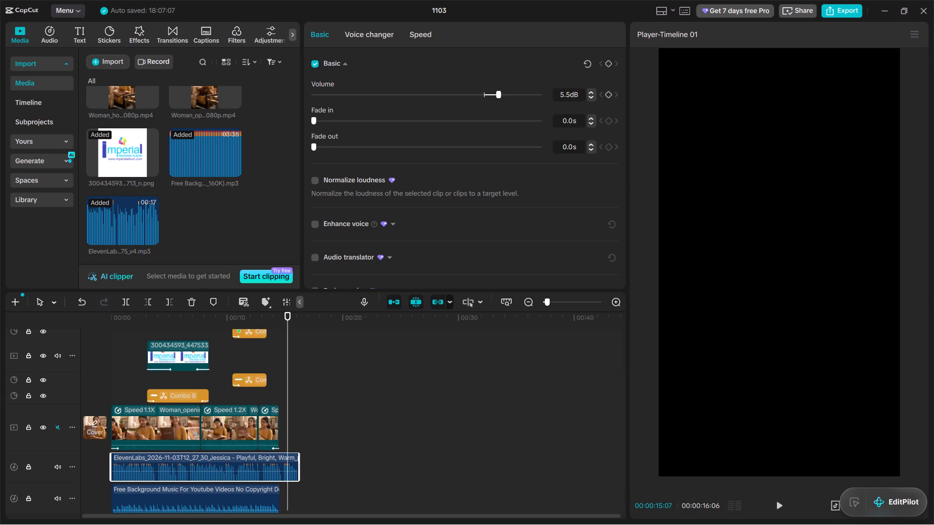
left_click(118, 358)
key("space")
key("space")
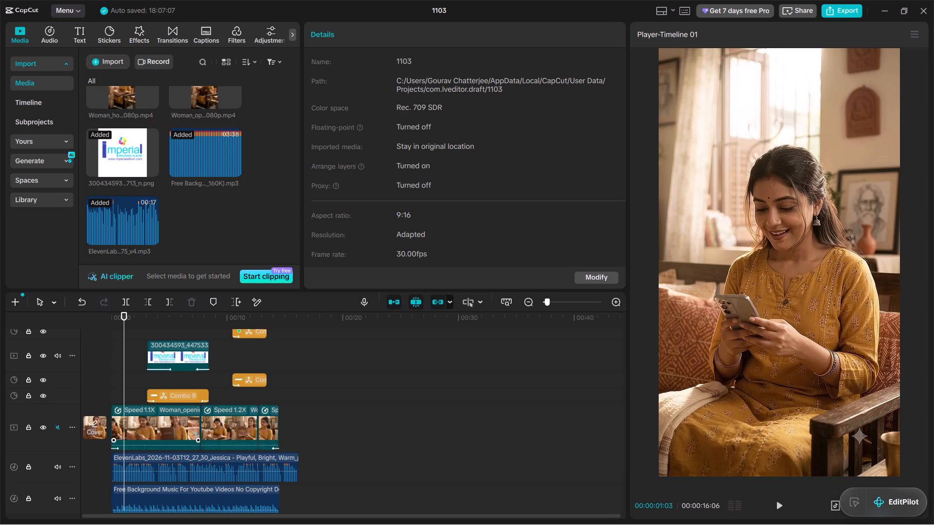
left_click(775, 504)
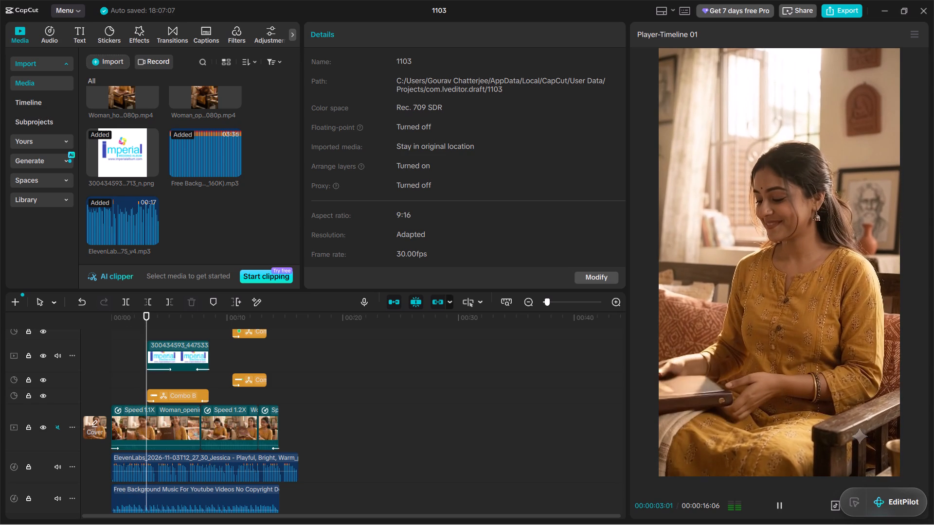
left_click(775, 504)
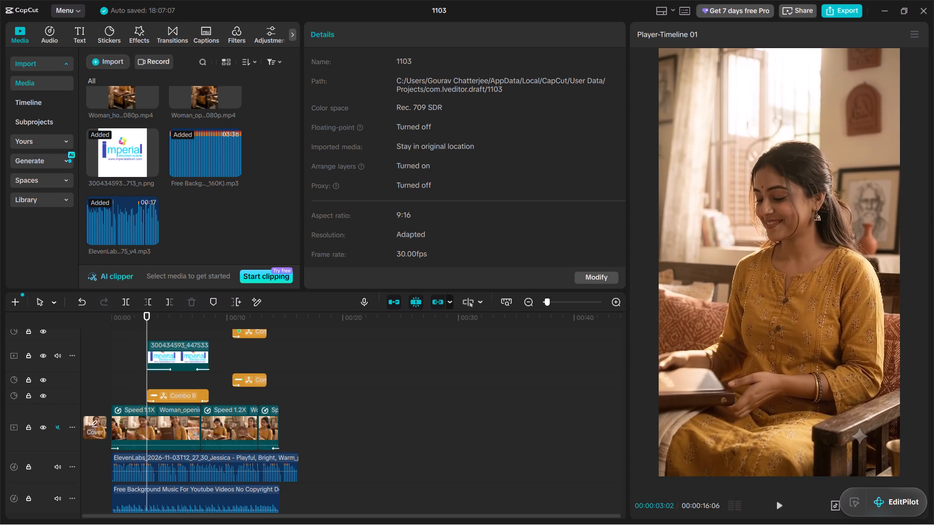
left_click(116, 373)
left_click_drag(116, 373, 97, 378)
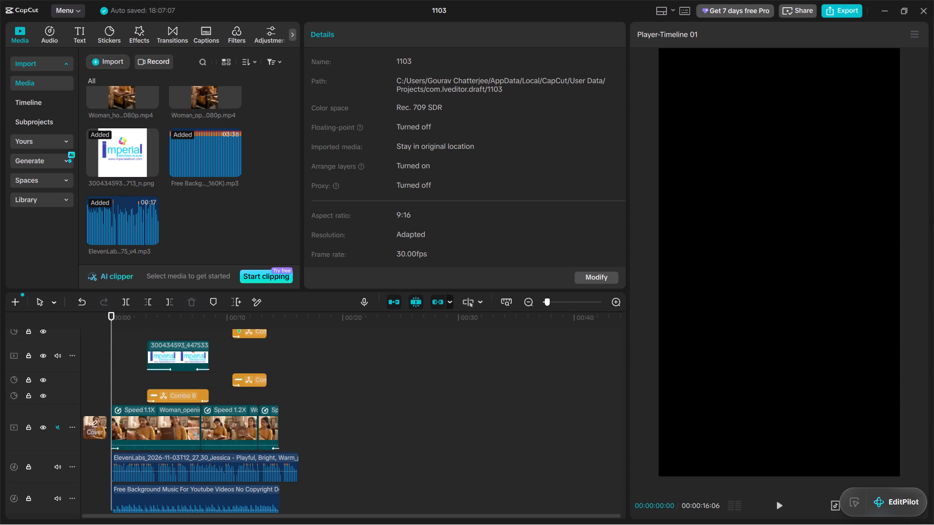
left_click(784, 506)
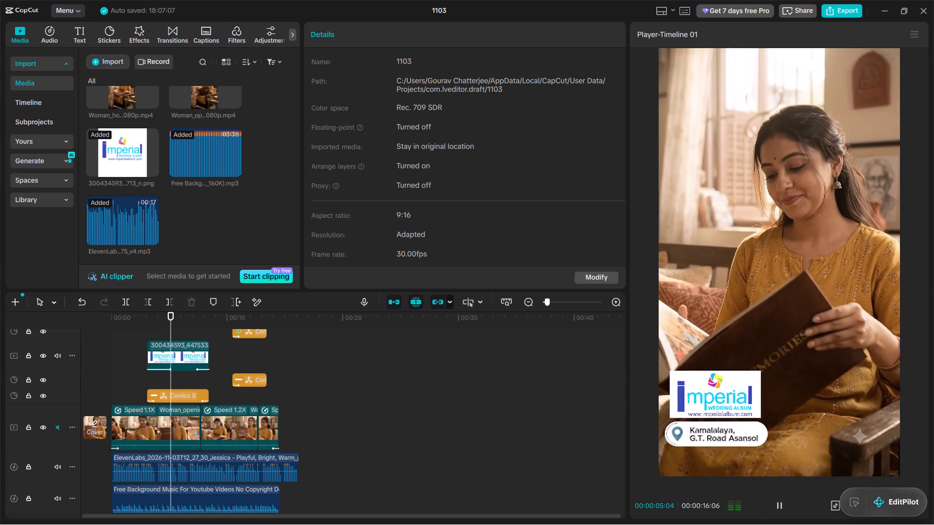
left_click(784, 505)
Set the three main video clips' speeds to 1.00x, 1.10x and 1.00x in order, stretching the video to the voiceover's length.
left_click(155, 427)
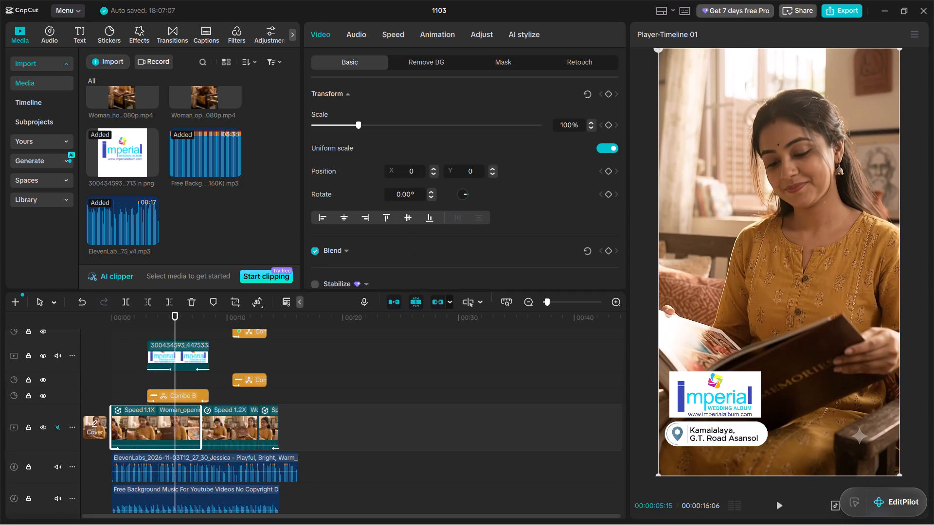
left_click(403, 29)
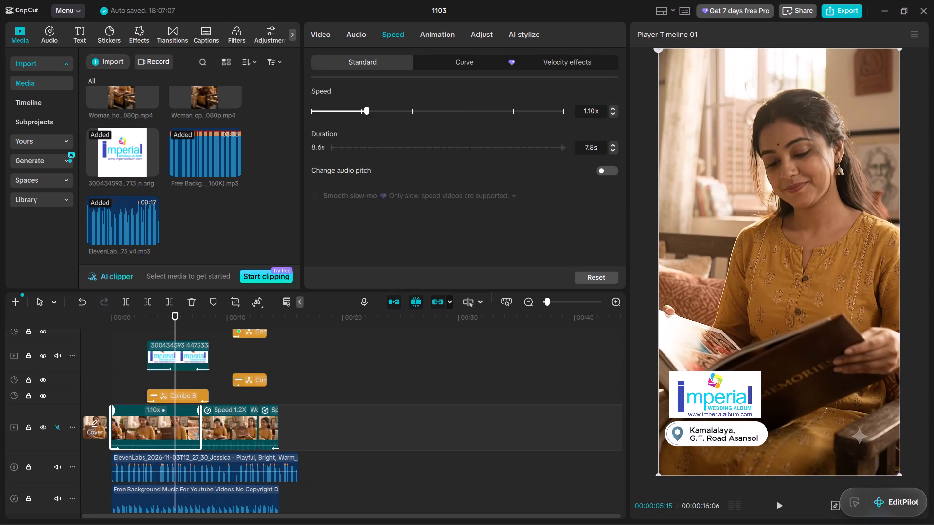
left_click(614, 115)
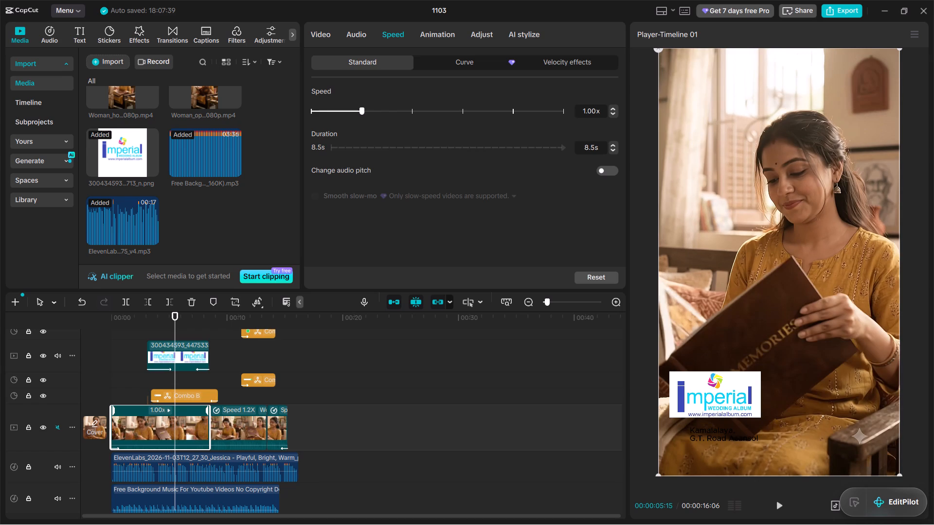
left_click(226, 420)
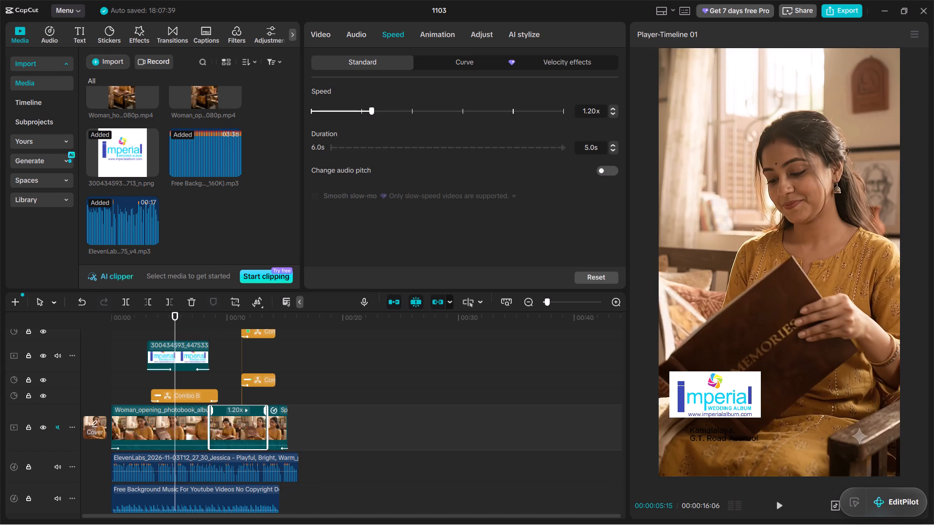
left_click(615, 113)
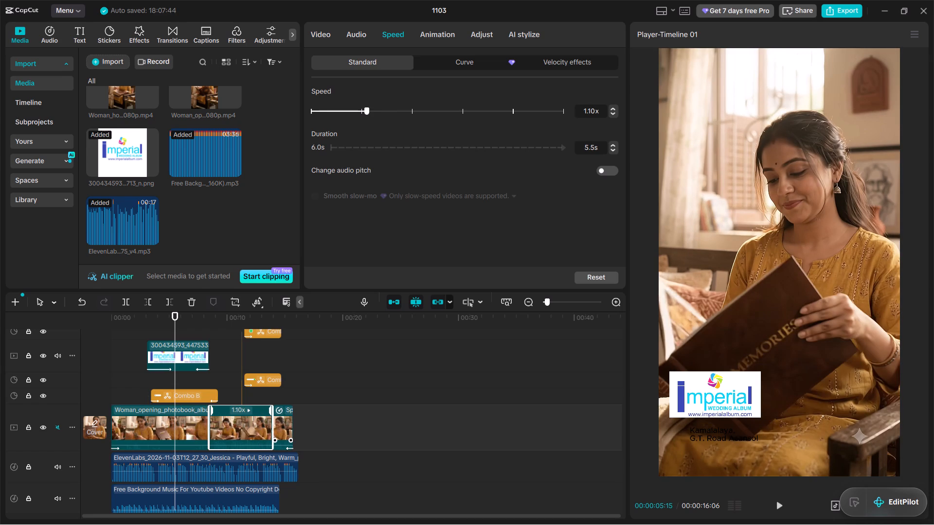
left_click(282, 418)
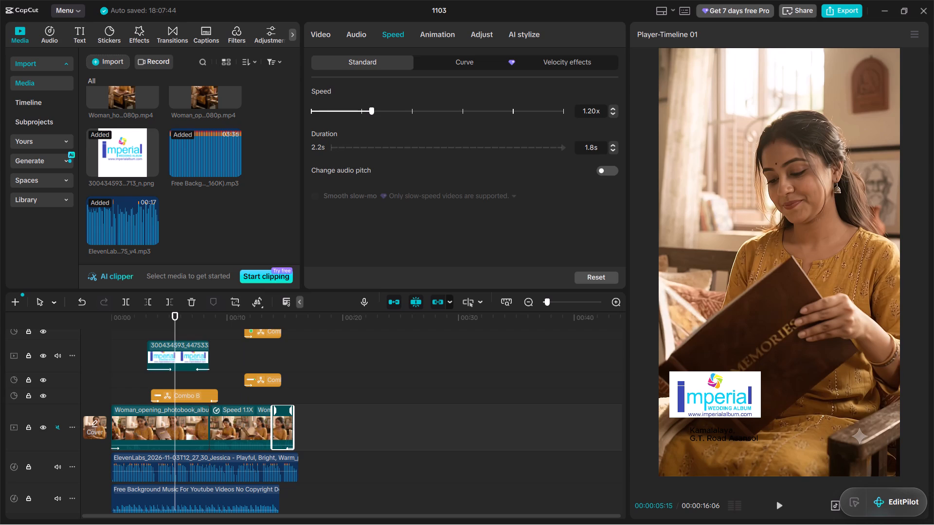
left_click(614, 116)
left_click(613, 113)
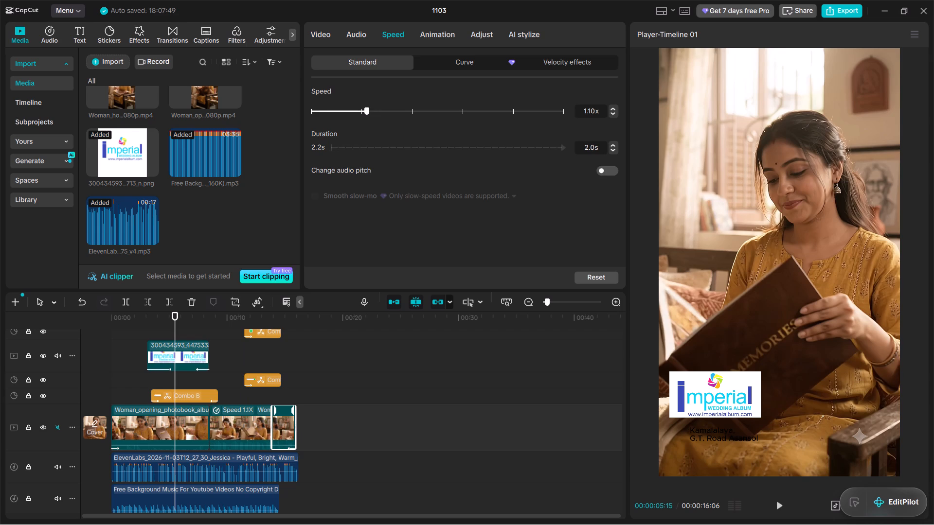
left_click(613, 113)
Play the slowed video from the start, then replay from about 4 seconds to check when the overlays appear.
left_click(133, 359)
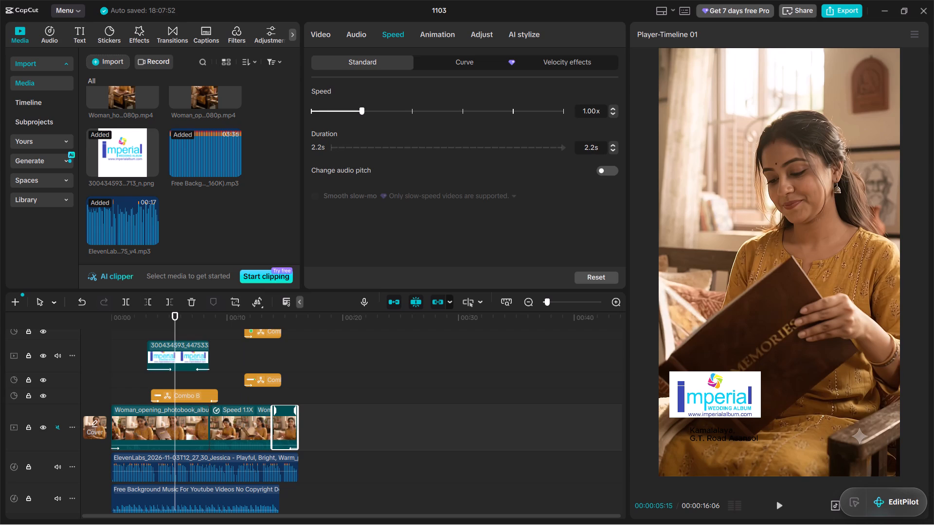
left_click_drag(133, 359, 93, 360)
key("space")
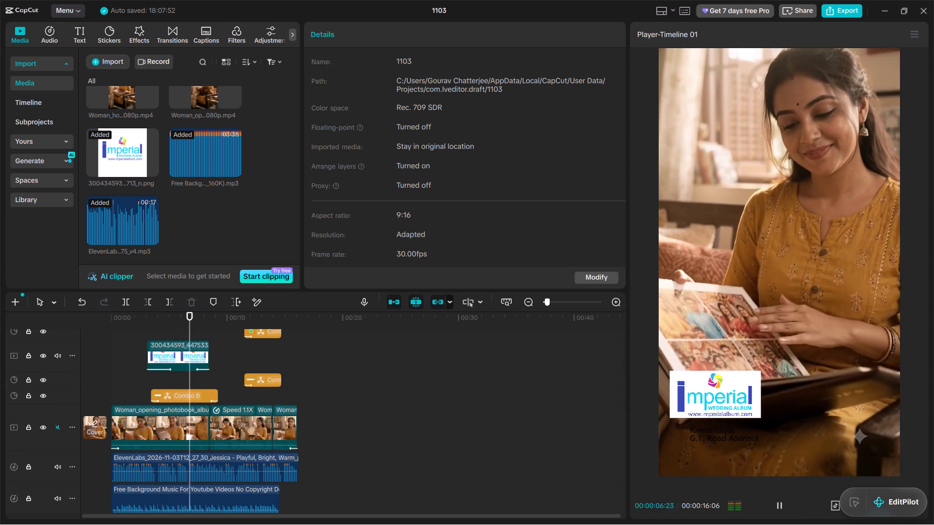
scroll(264, 430, "down", 3)
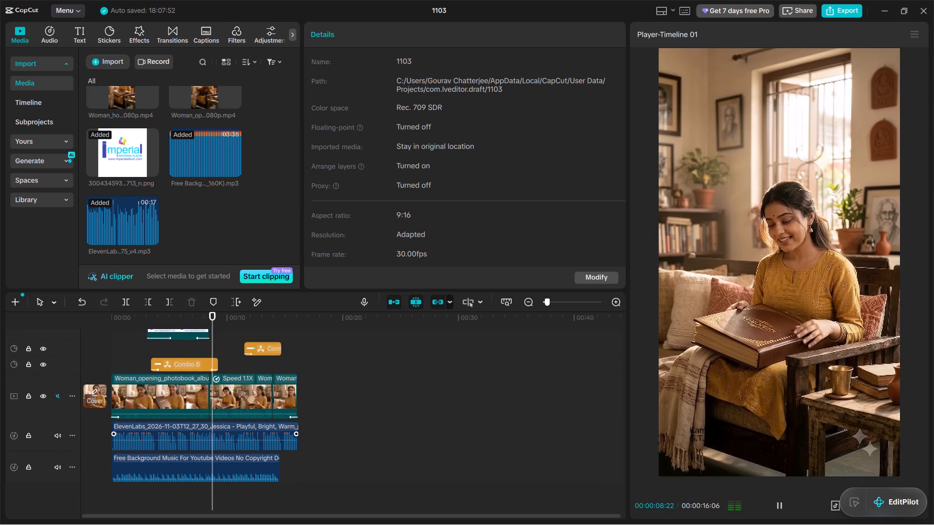
scroll(264, 431, "up", 7)
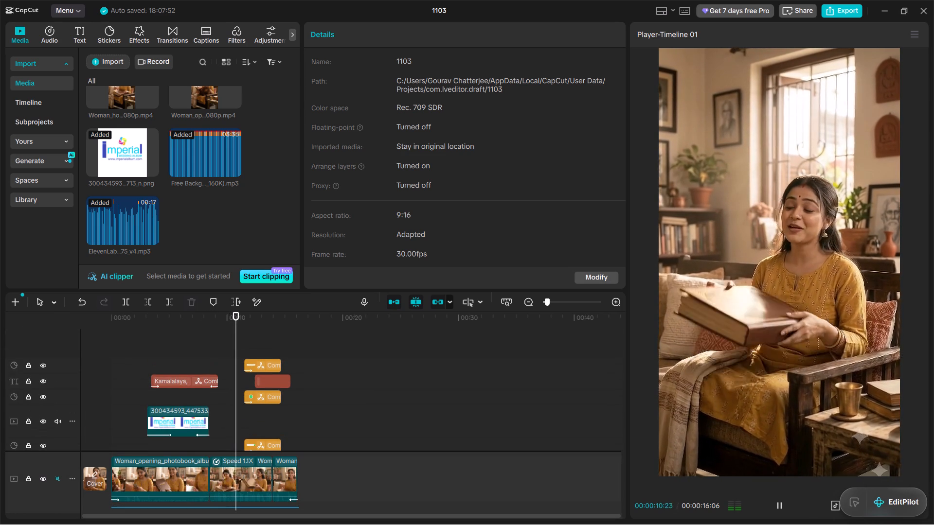
scroll(253, 414, "down", 1)
left_click(159, 332)
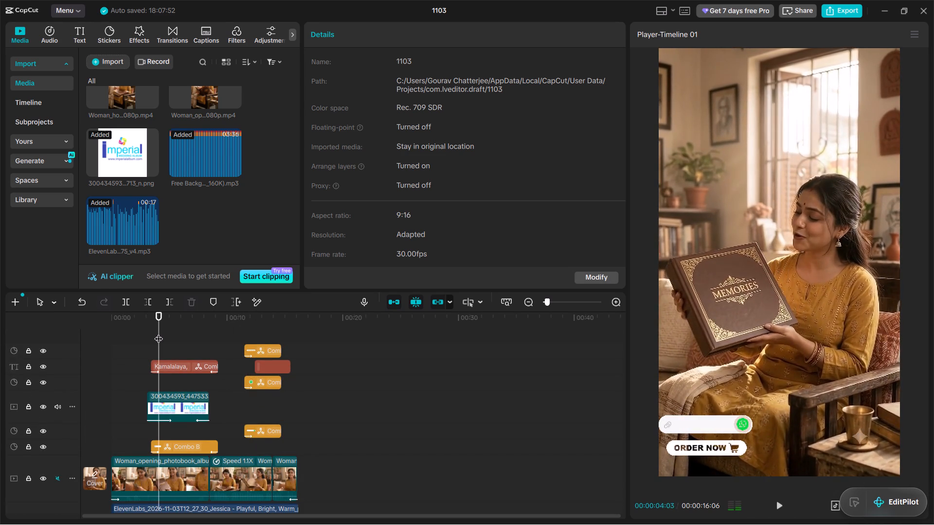
key("space")
key("space")
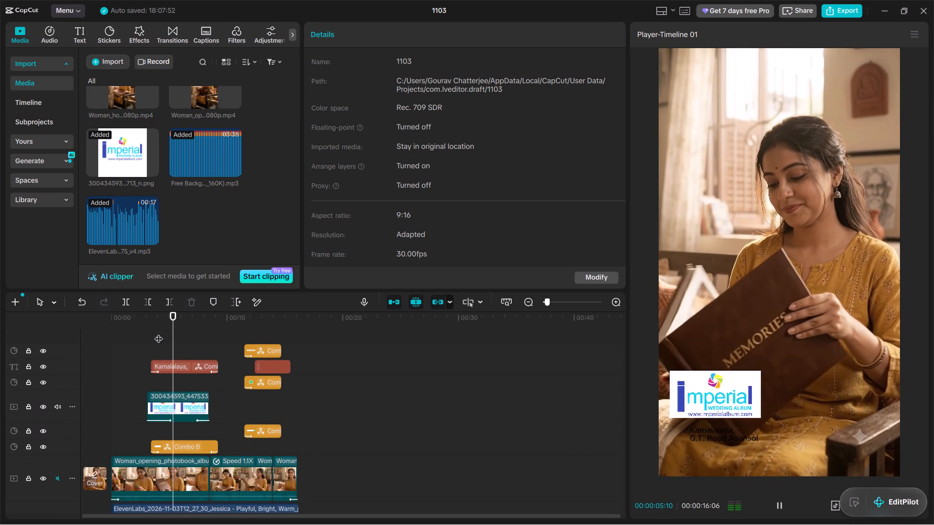
Examine the logo, Kamalalaya text and sticker overlay clips, checking how they look at about 6 seconds and 2 seconds.
left_click(188, 451)
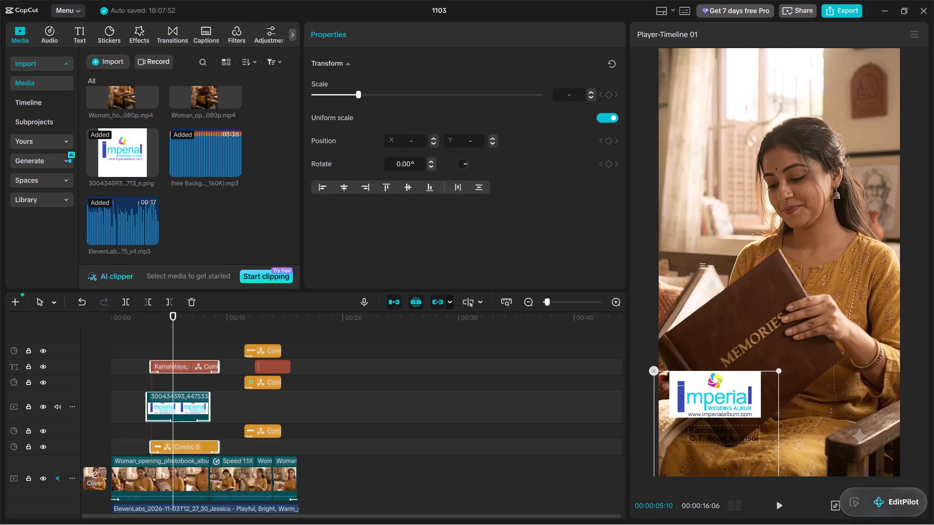
left_click(188, 451)
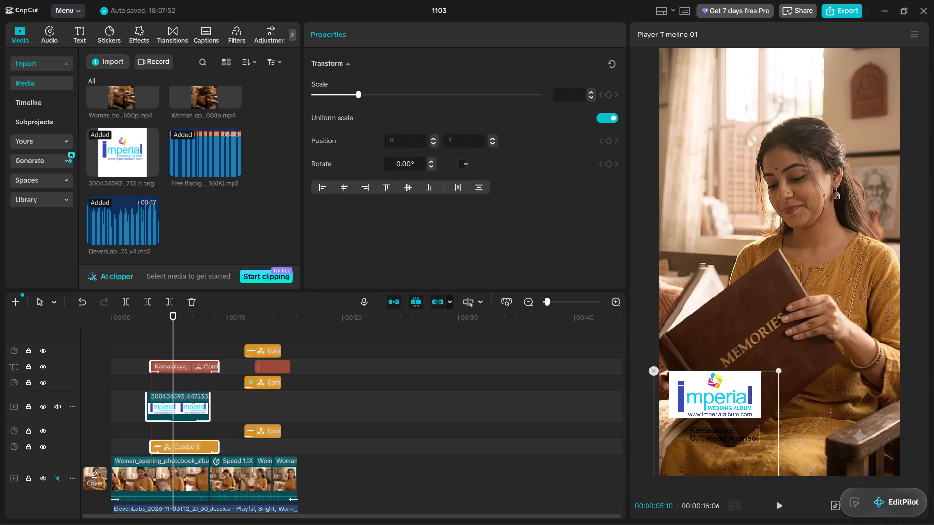
double_click(206, 444)
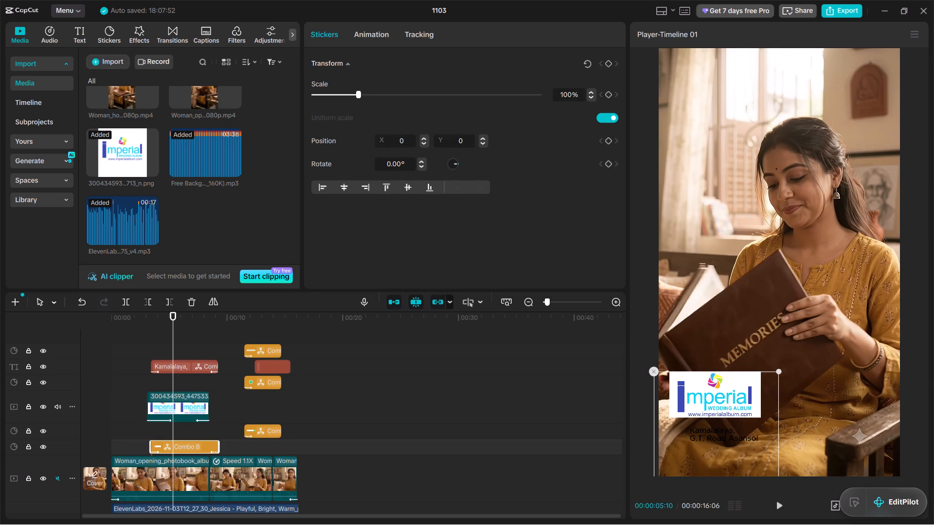
left_click(266, 425)
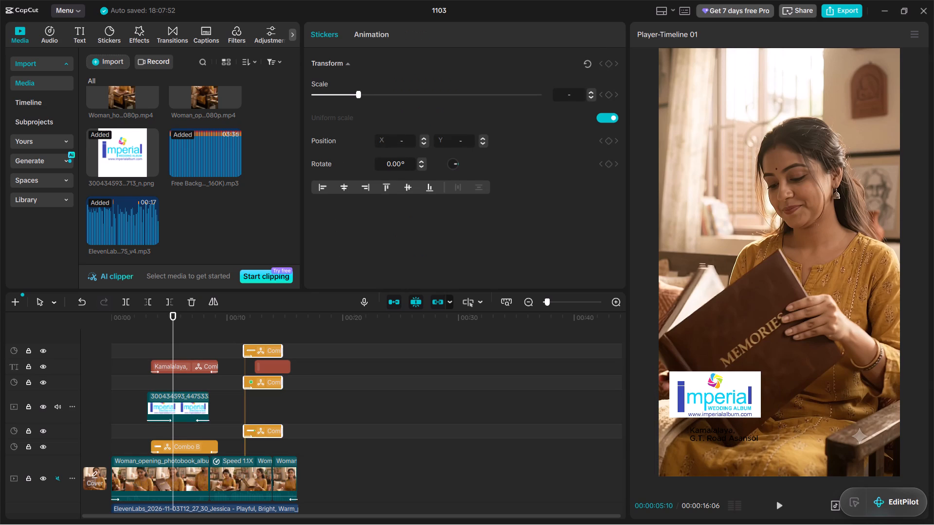
left_click(261, 332)
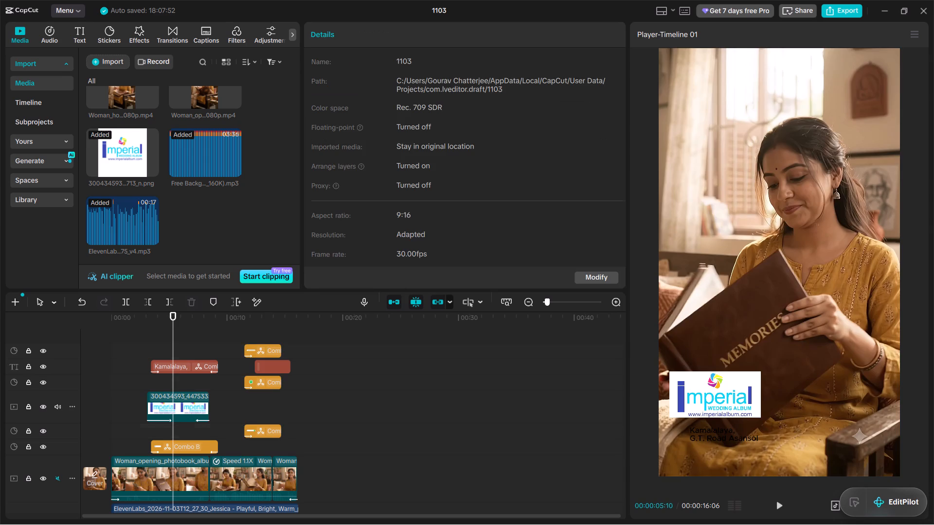
left_click(188, 333)
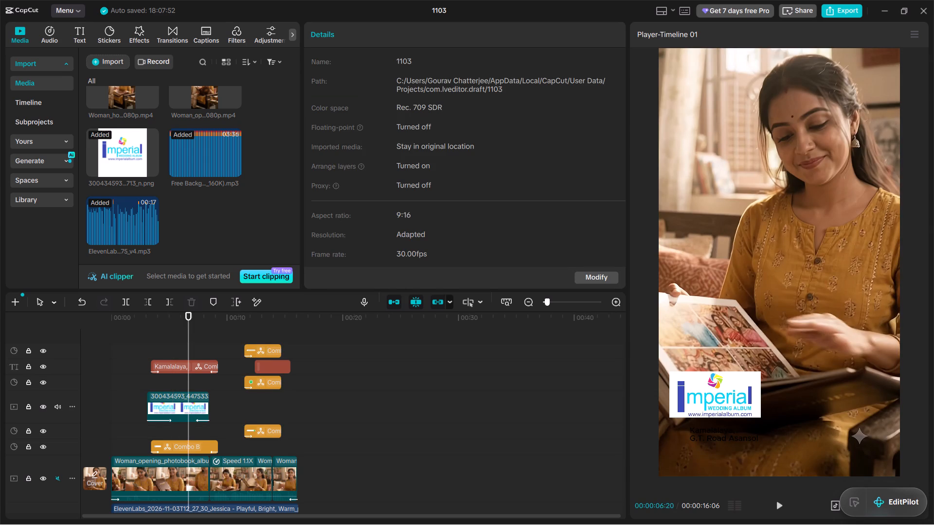
left_click(732, 434)
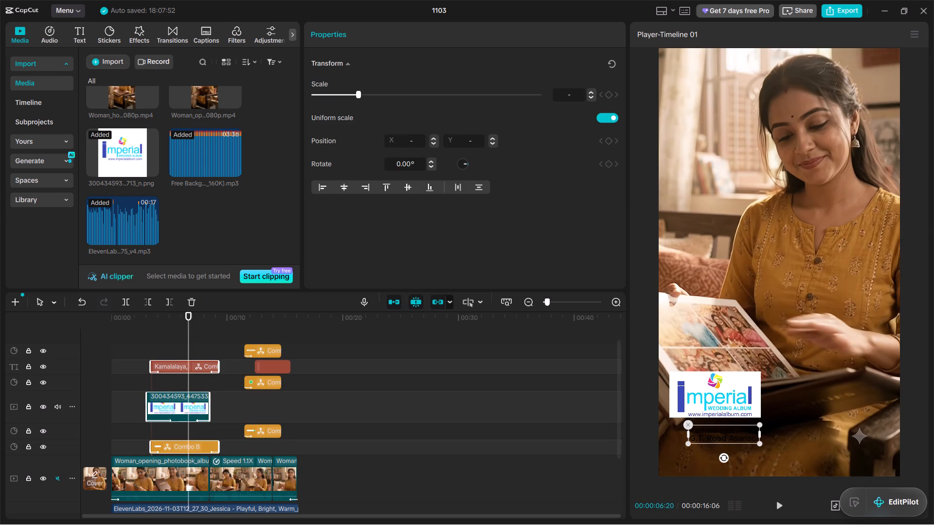
scroll(180, 192, "down", 3)
left_click(736, 434)
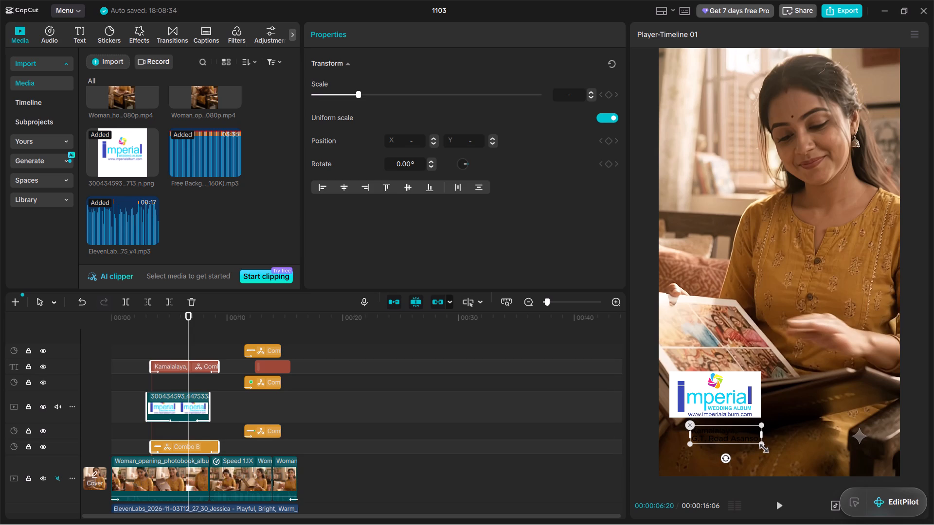
double_click(175, 448)
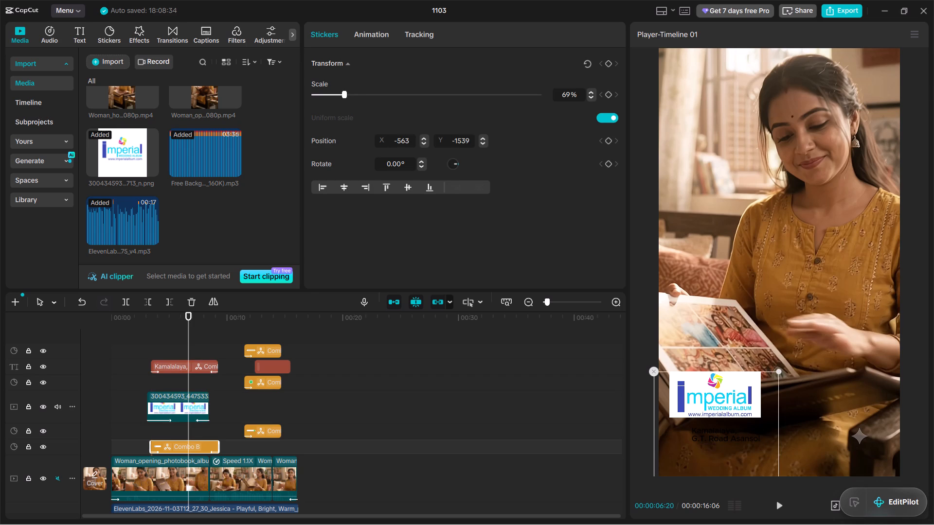
left_click(187, 446)
double_click(180, 447)
scroll(231, 410, "down", 1)
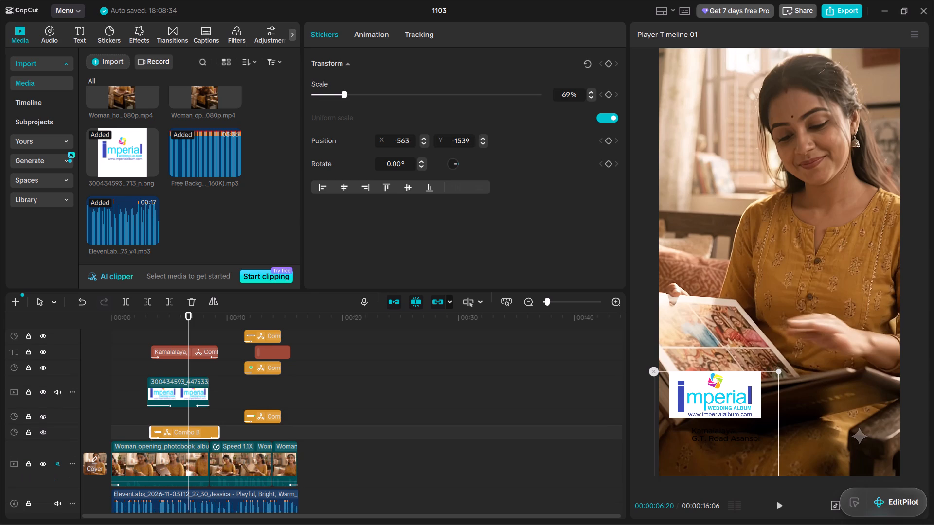
left_click(141, 419)
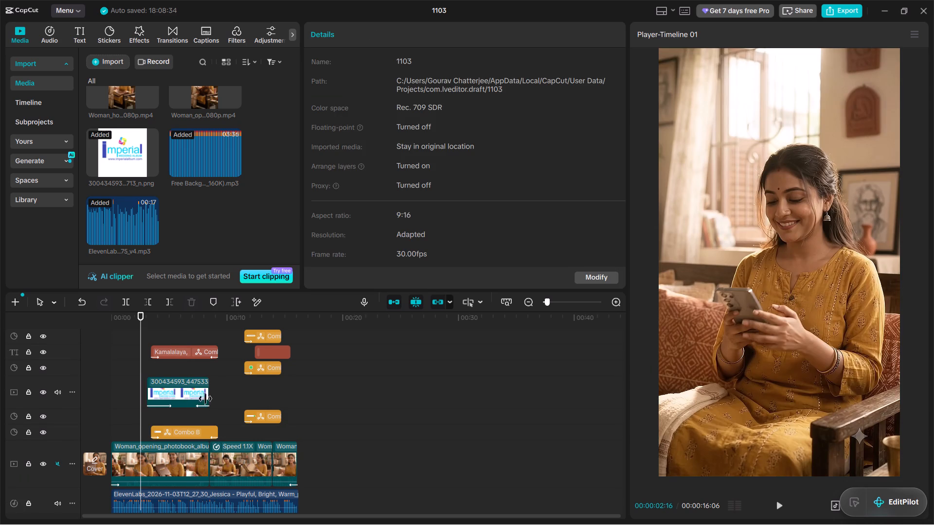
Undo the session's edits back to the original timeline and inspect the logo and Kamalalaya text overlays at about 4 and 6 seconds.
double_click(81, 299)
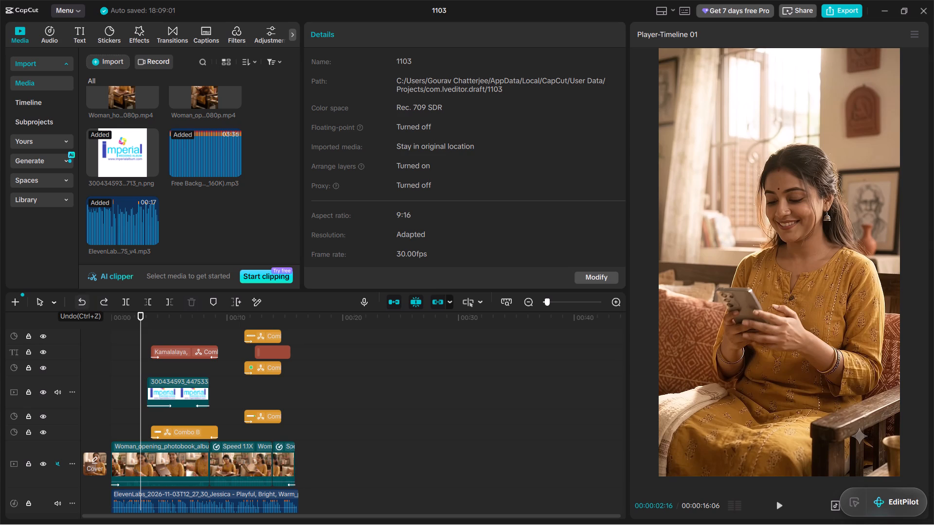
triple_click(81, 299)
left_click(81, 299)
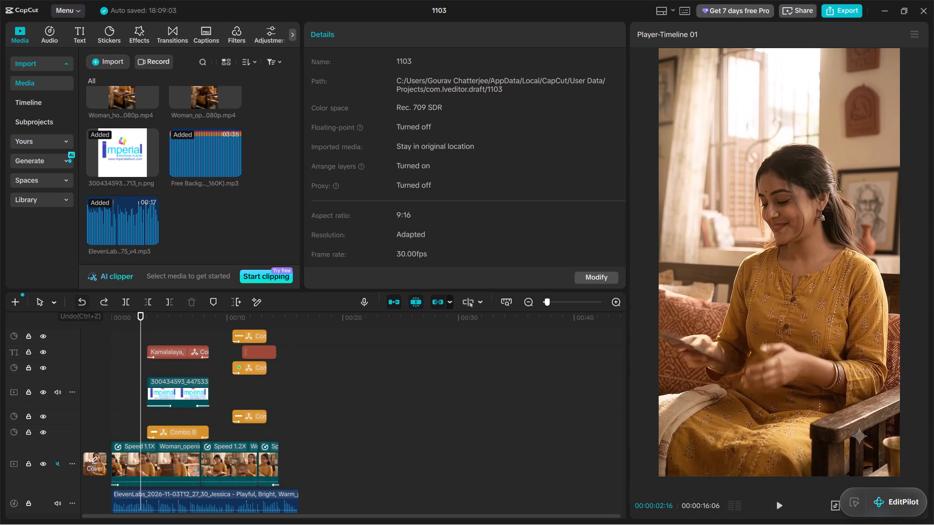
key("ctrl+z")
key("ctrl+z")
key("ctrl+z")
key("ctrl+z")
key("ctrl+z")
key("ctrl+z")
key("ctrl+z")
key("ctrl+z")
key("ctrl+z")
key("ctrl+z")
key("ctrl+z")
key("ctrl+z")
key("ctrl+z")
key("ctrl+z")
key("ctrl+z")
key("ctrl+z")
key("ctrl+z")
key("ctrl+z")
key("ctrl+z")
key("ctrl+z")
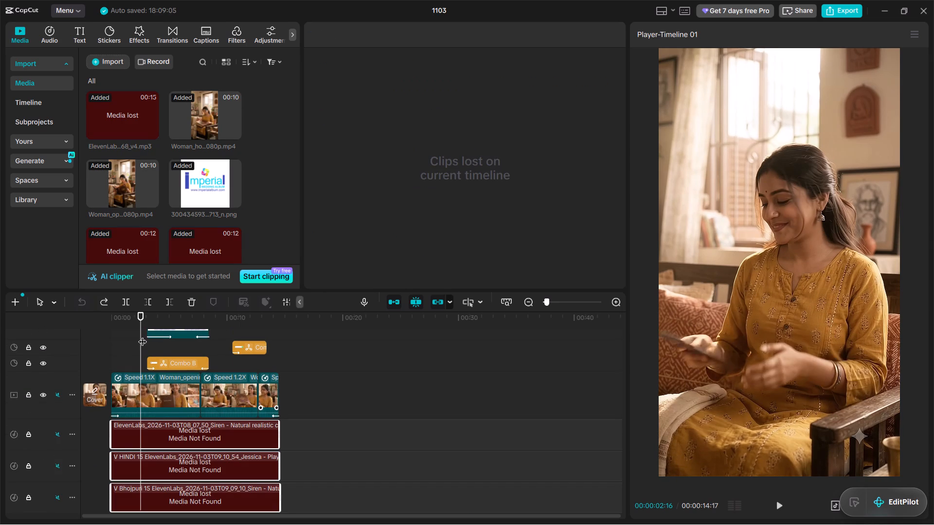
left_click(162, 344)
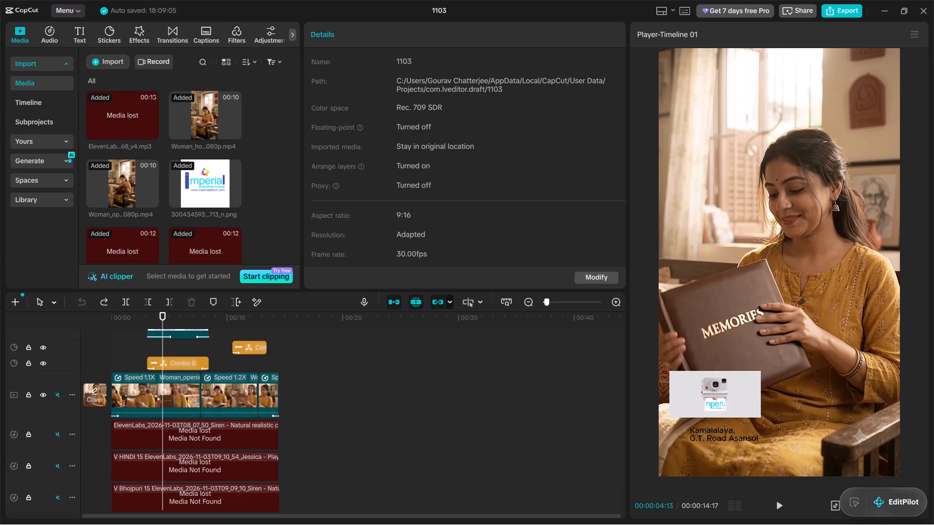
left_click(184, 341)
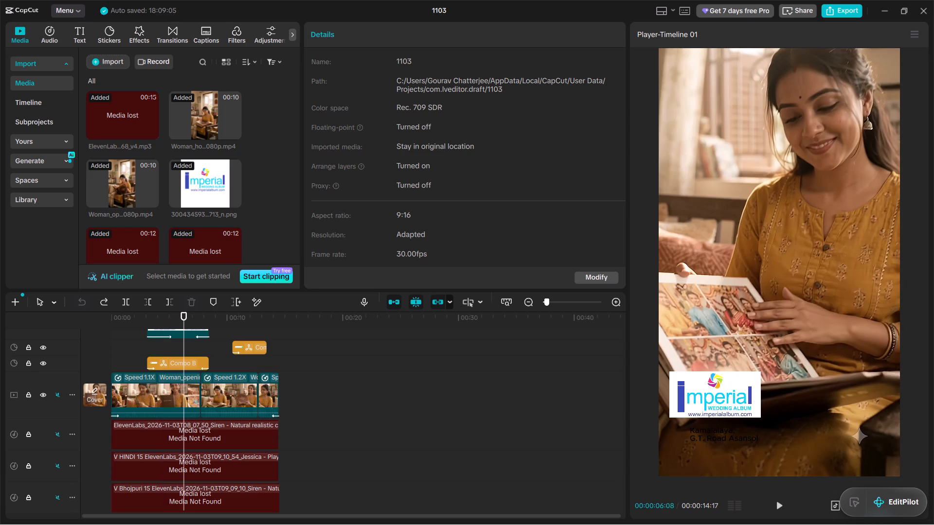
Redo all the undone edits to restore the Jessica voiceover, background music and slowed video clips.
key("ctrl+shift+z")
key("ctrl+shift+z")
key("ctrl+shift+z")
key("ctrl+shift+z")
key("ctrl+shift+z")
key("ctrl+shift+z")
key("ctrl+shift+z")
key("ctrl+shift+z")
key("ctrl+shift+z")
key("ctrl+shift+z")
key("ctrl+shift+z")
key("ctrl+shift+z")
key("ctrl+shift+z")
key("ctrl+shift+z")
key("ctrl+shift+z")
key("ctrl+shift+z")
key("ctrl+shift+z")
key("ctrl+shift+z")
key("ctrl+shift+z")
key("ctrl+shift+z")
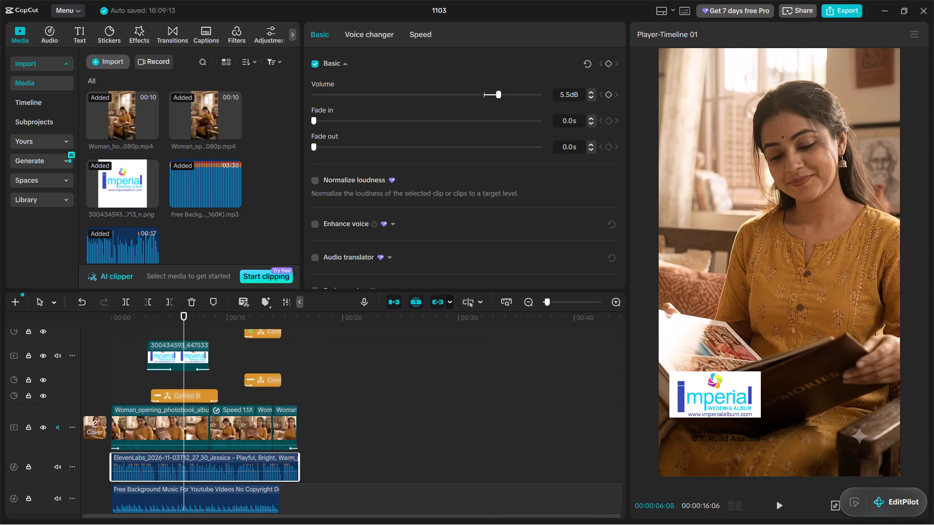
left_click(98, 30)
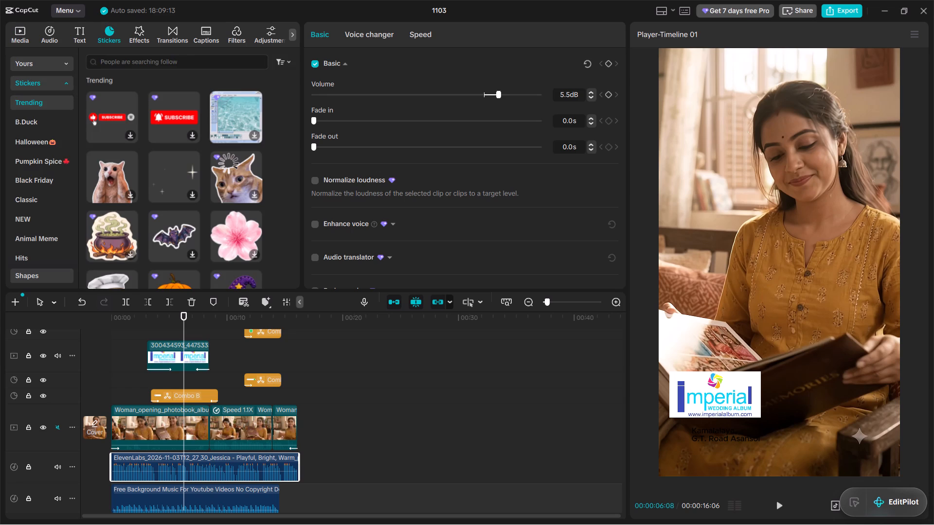
Shrink the Imperial Wedding Album logo overlay slightly, keeping it centred in its current spot on the frame.
left_click(727, 405)
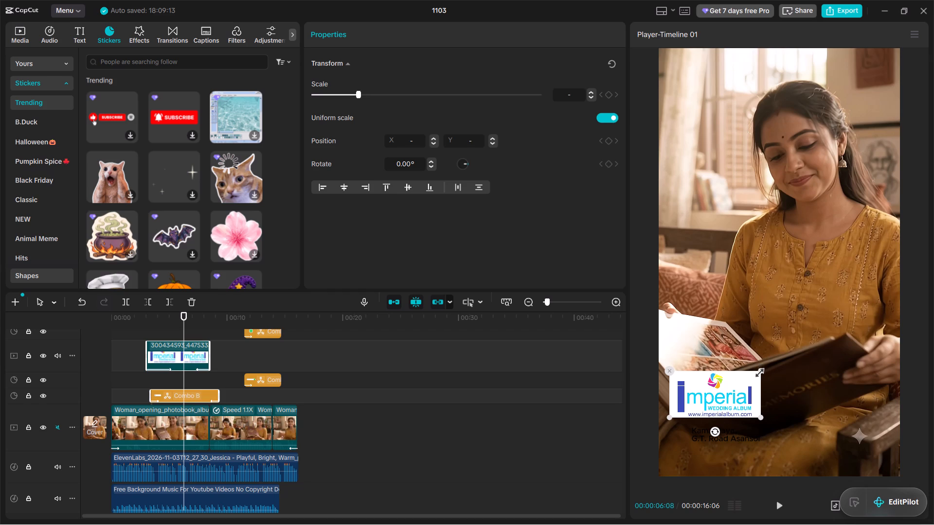
left_click_drag(757, 371, 744, 378)
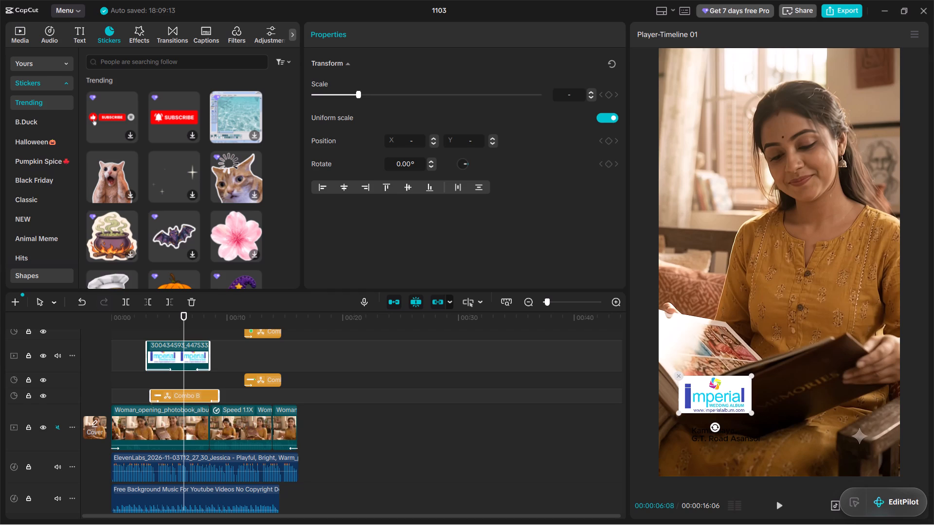
Enlarge the Kamalalaya address text to more than one and a half times its size and move it below and right of the logo.
left_click(728, 441)
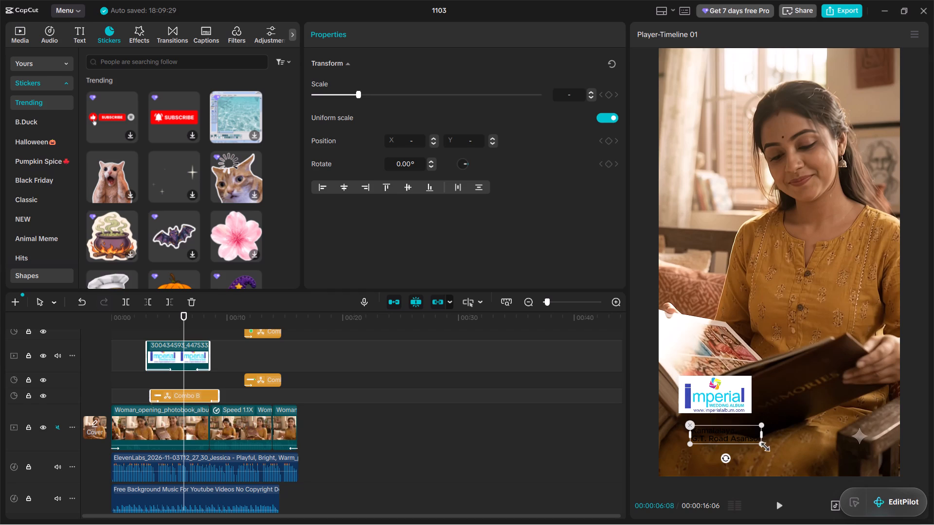
left_click_drag(762, 446, 811, 455)
left_click_drag(753, 433, 755, 434)
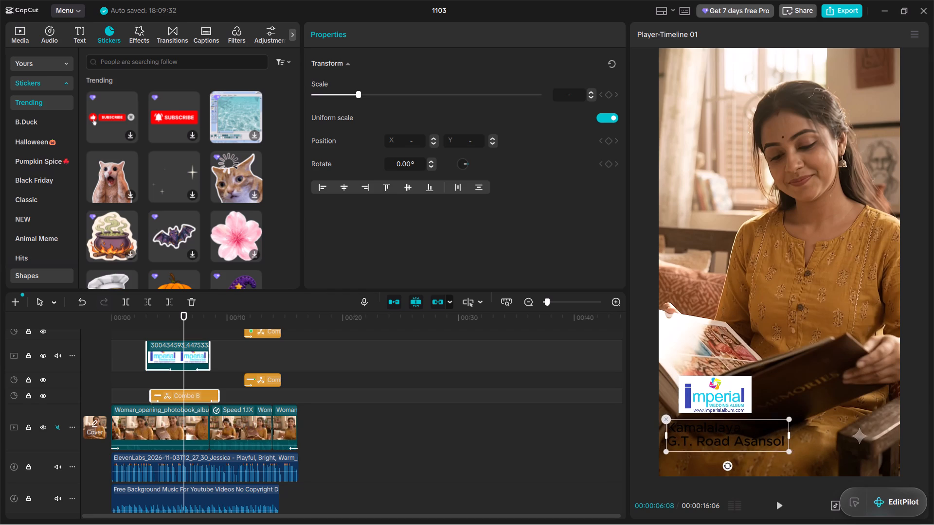
left_click_drag(755, 434, 791, 439)
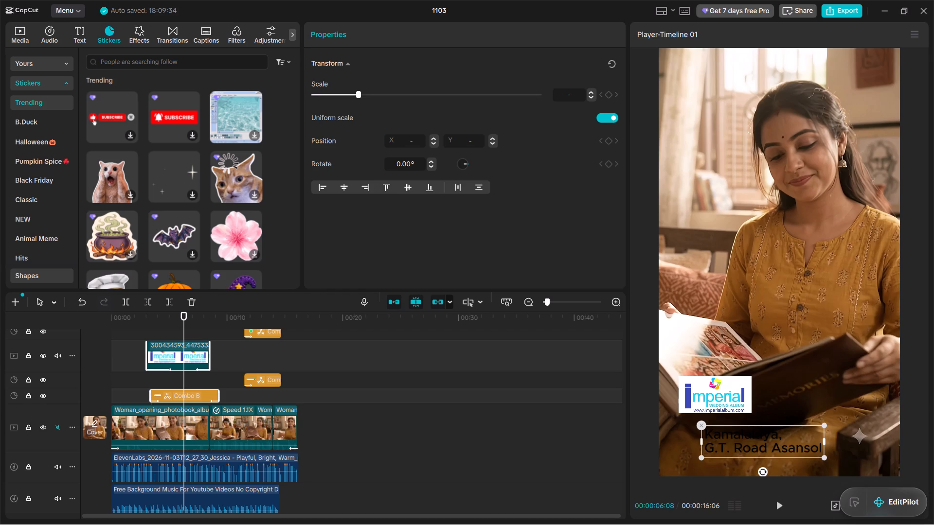
left_click(809, 450)
Apply a black-and-white outlined text effect to the Kamalalaya address text so it stands out against the video.
scroll(216, 363, "up", 2)
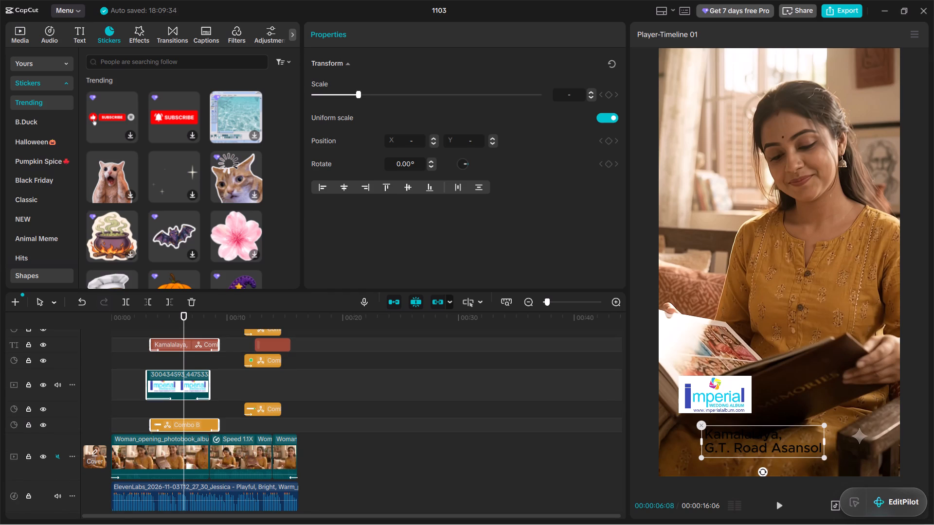
double_click(200, 345)
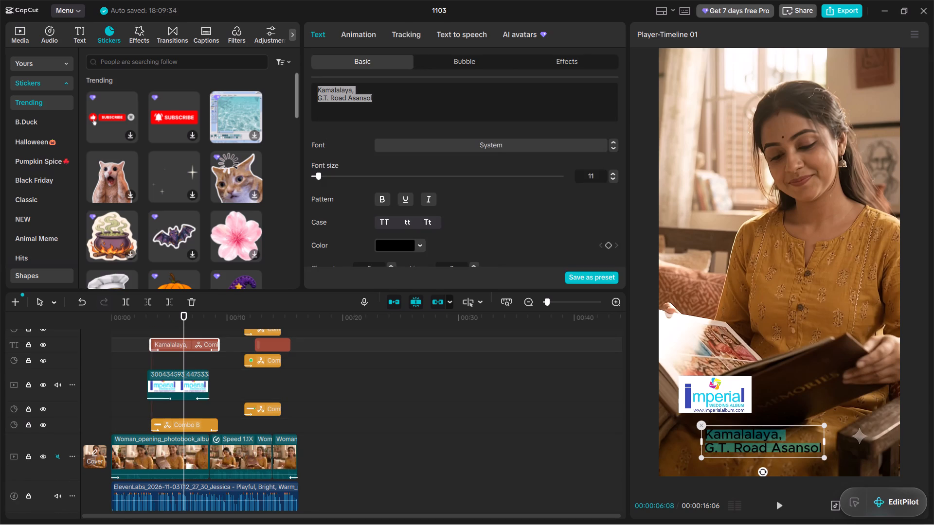
left_click(535, 53)
left_click(552, 66)
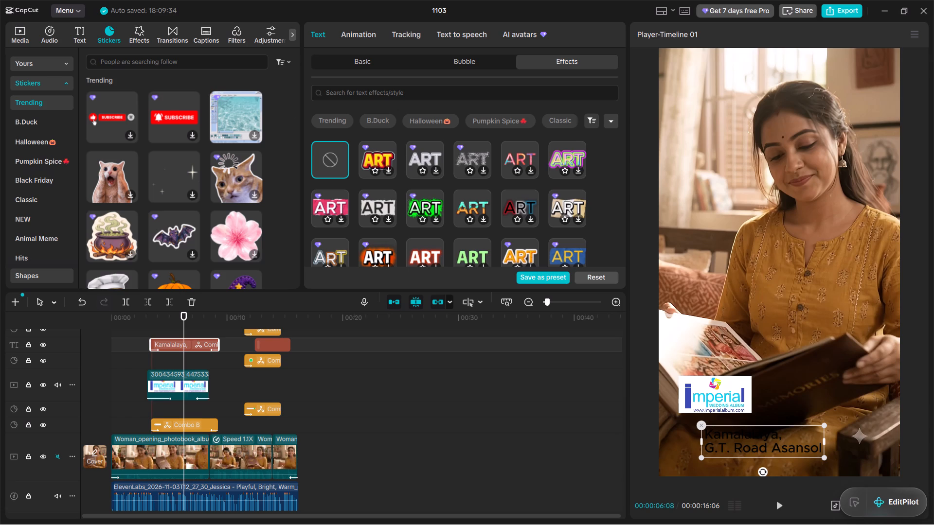
scroll(524, 176, "down", 1)
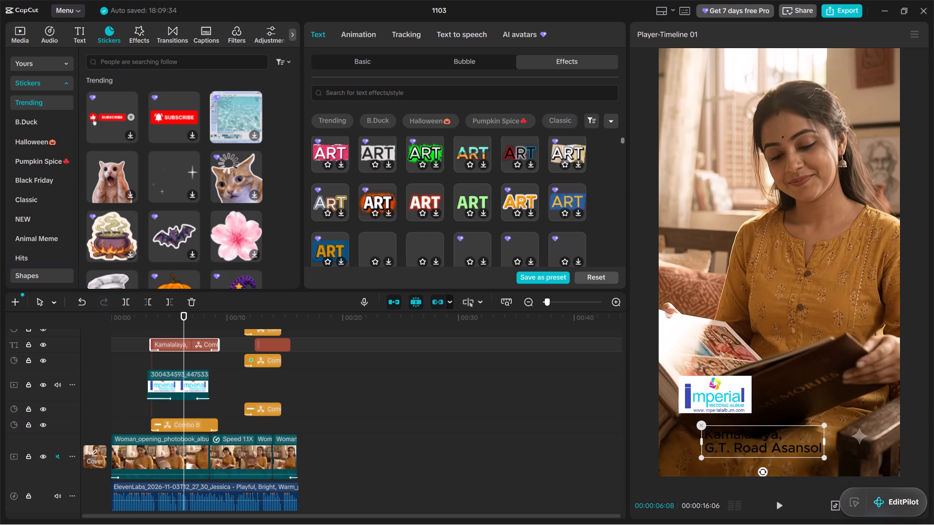
scroll(521, 178, "down", 3)
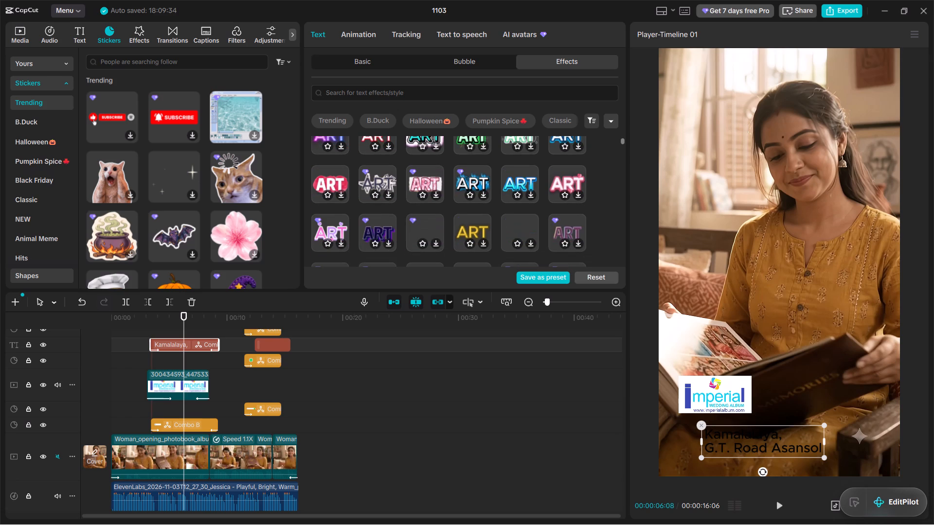
scroll(492, 190, "down", 3)
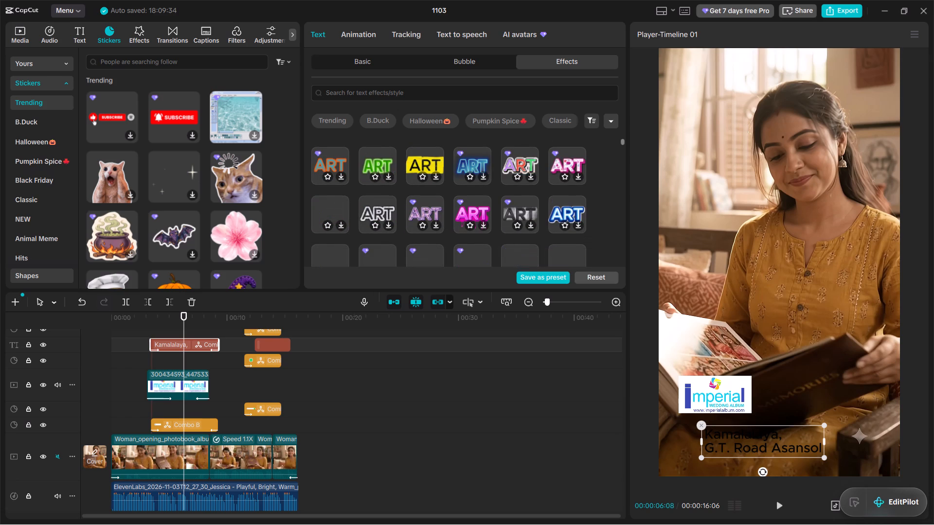
scroll(490, 190, "down", 1)
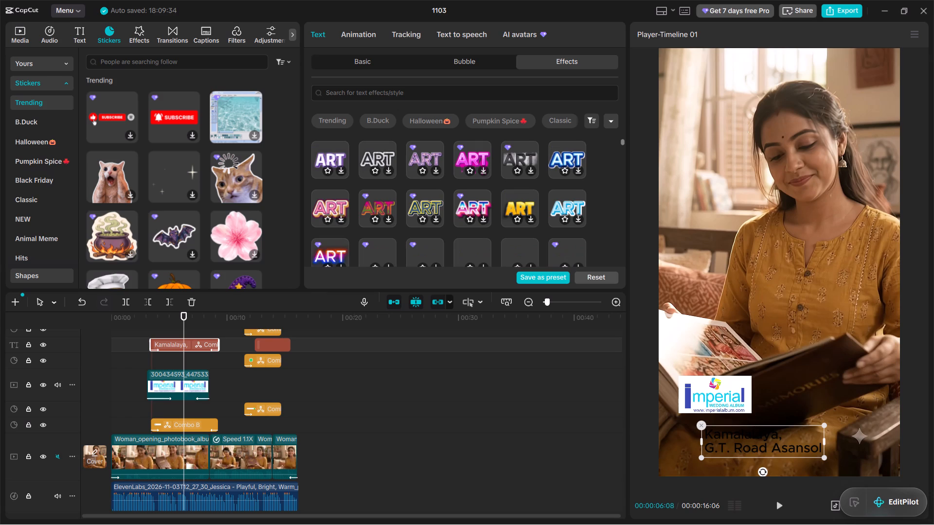
scroll(490, 190, "down", 3)
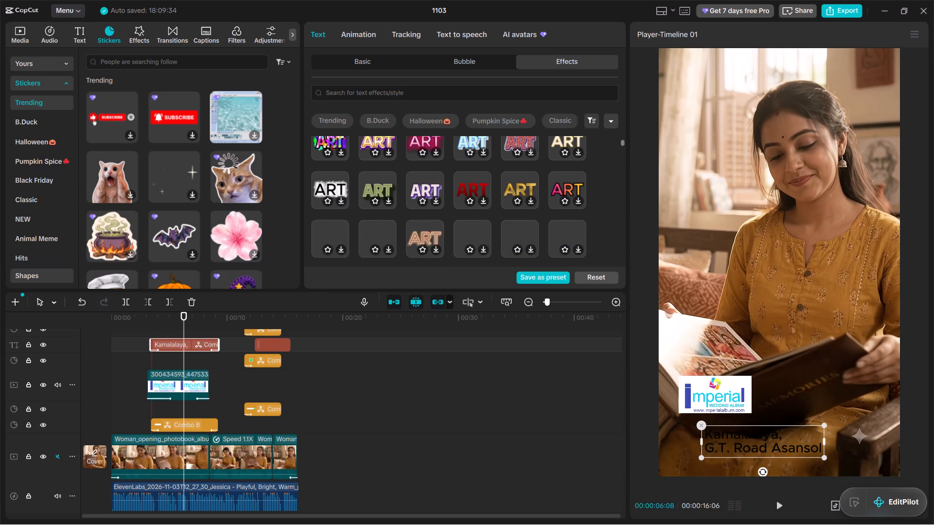
left_click(319, 228)
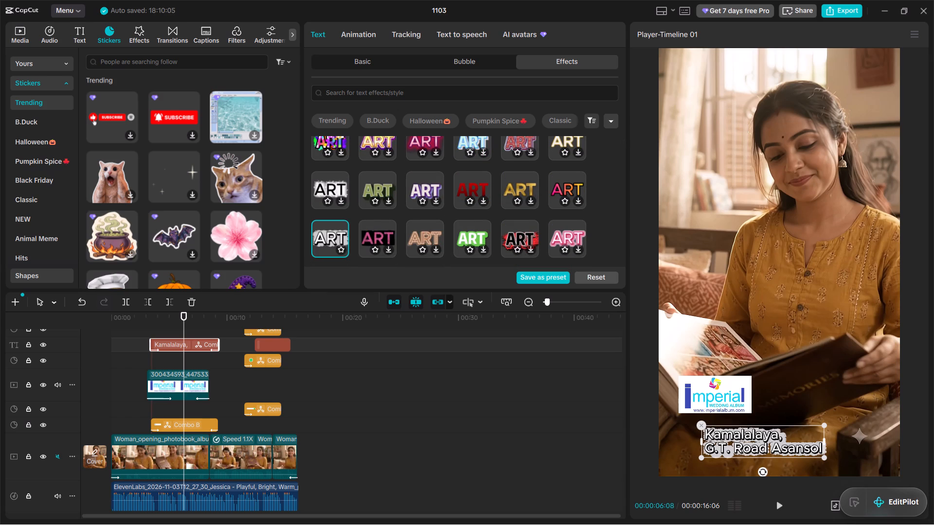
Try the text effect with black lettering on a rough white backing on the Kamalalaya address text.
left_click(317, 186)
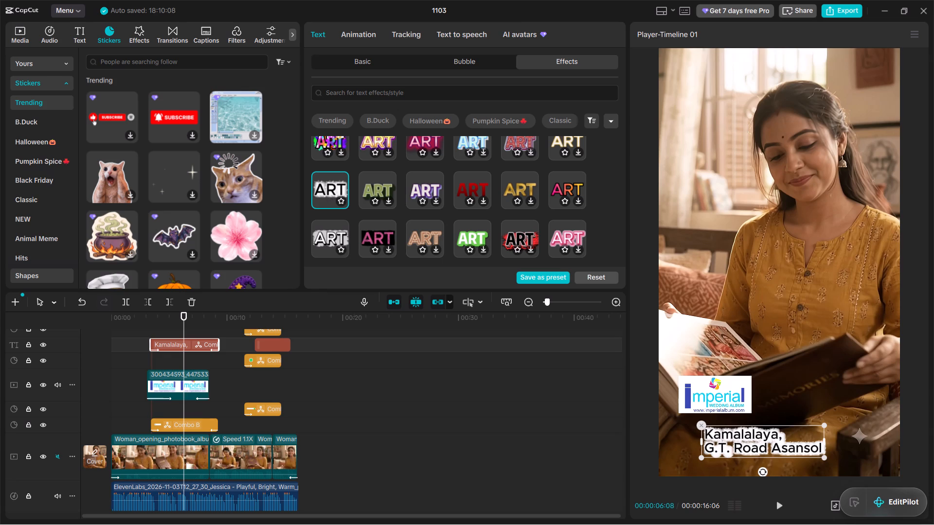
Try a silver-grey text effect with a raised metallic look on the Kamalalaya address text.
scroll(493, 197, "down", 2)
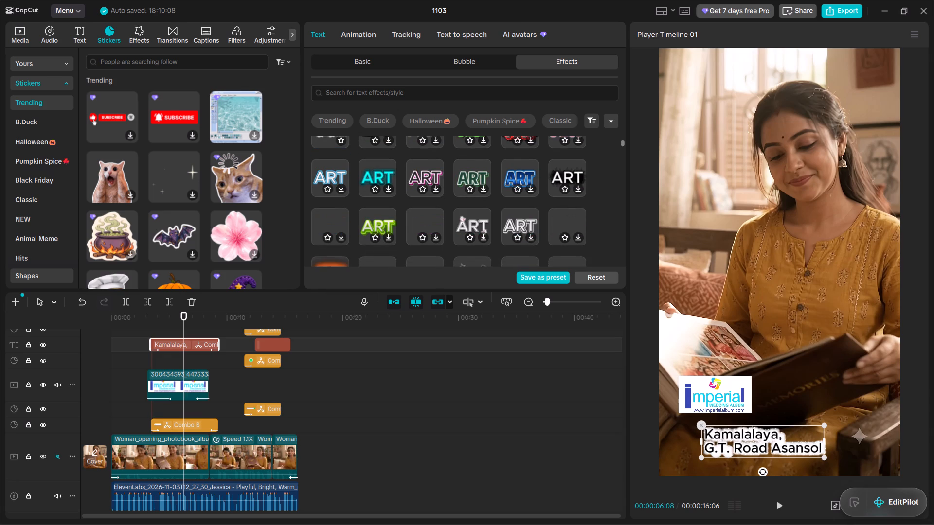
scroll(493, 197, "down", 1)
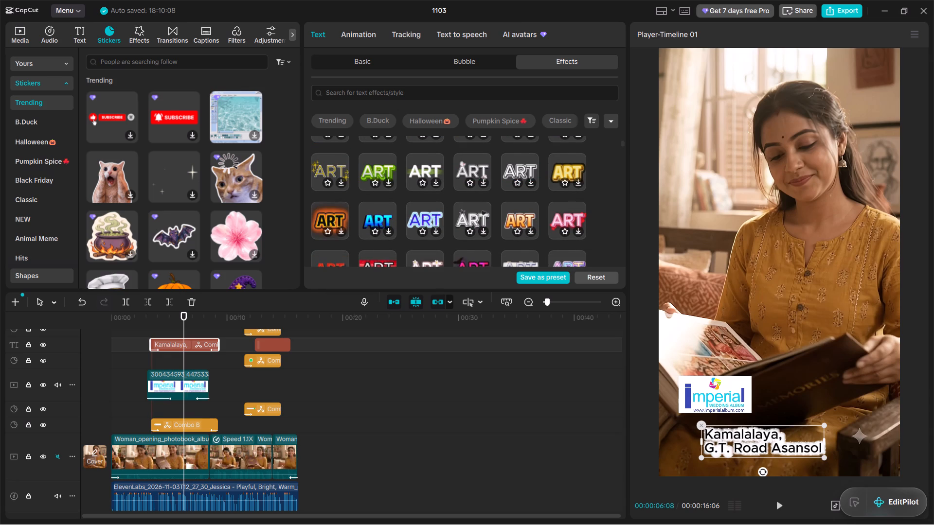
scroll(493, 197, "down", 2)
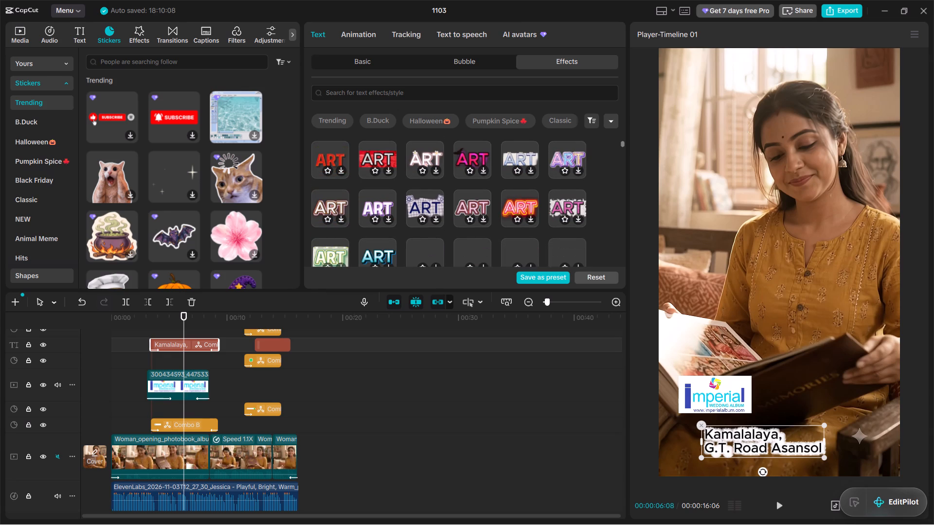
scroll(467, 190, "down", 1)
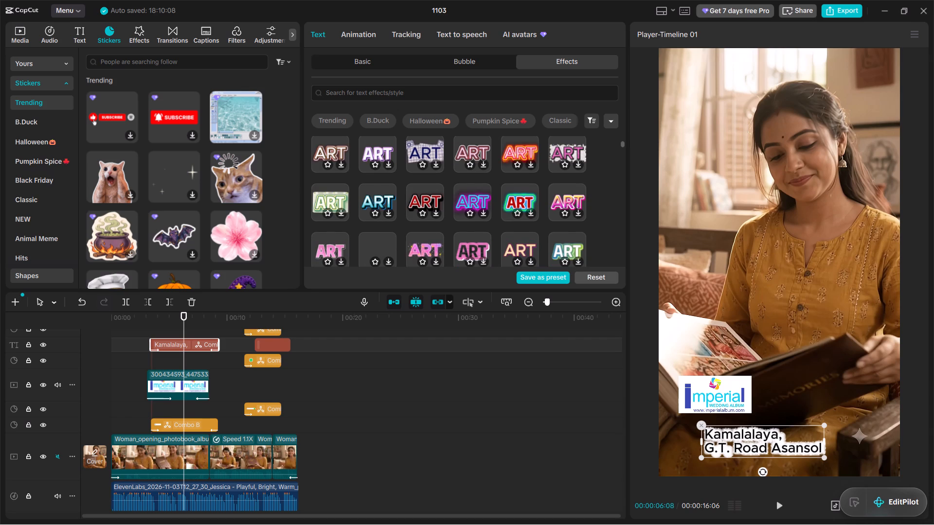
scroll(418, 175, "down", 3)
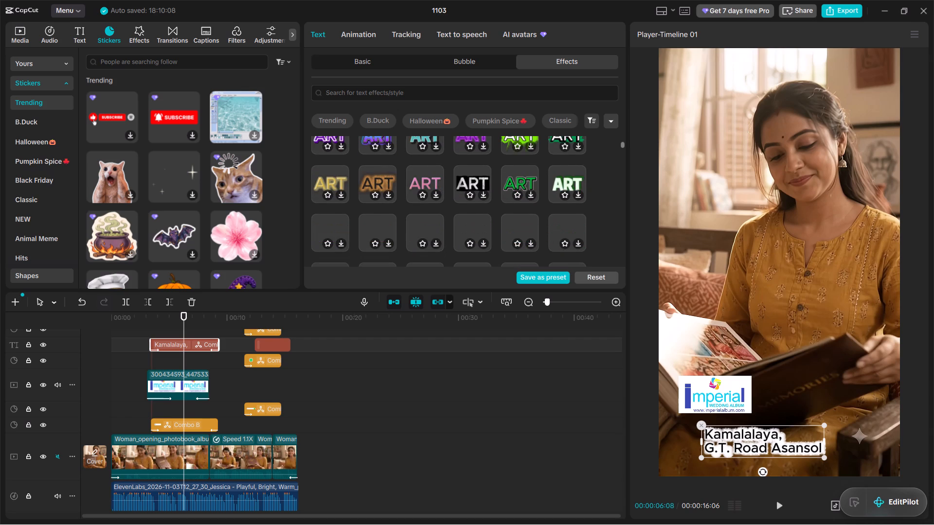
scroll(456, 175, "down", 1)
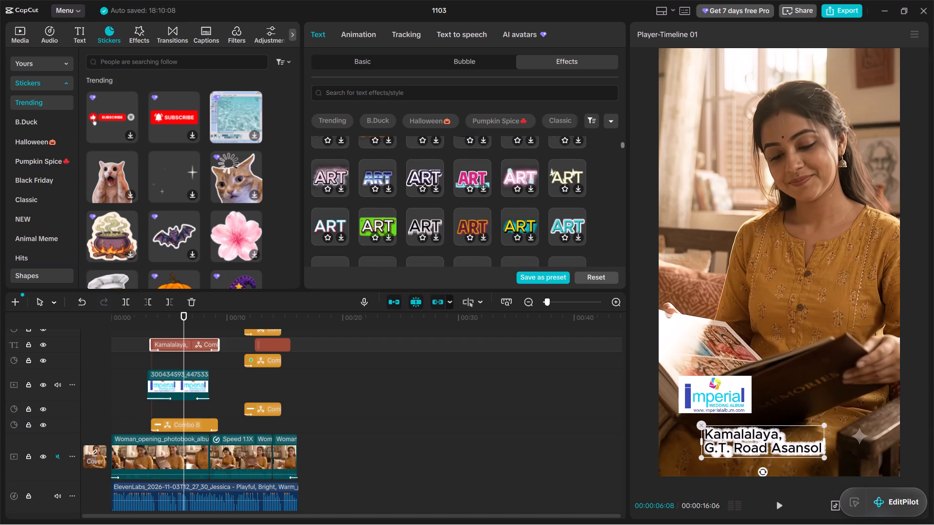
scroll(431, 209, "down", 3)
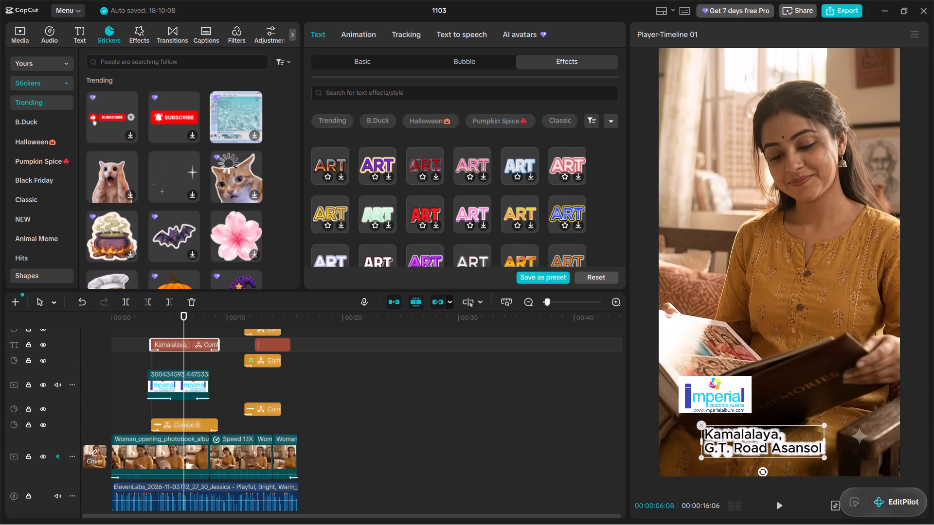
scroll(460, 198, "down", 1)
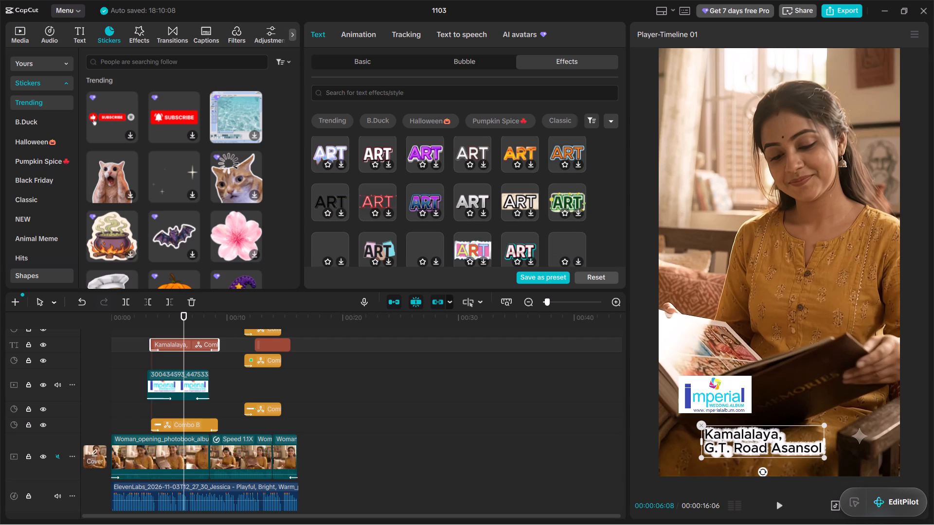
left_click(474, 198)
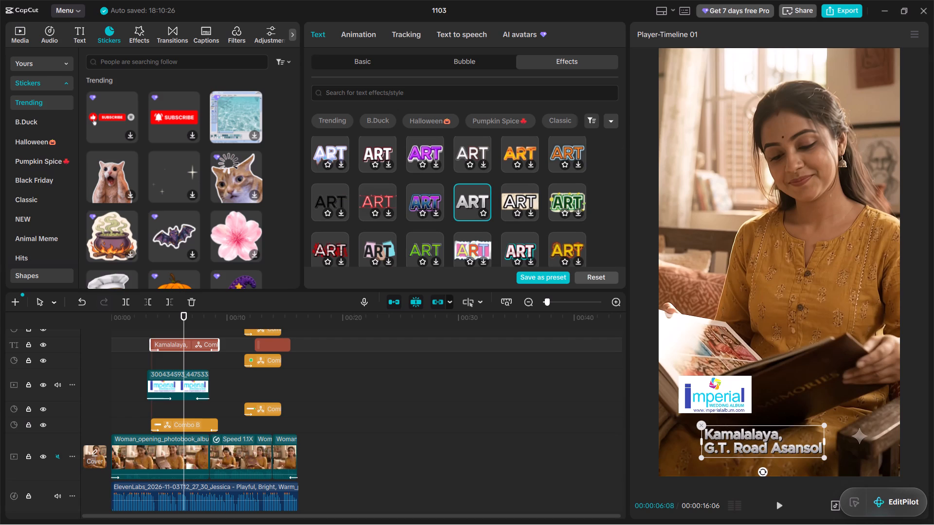
Apply a Classic text effect with black lettering on a white textured backing to the Kamalalaya address text.
scroll(494, 214, "down", 1)
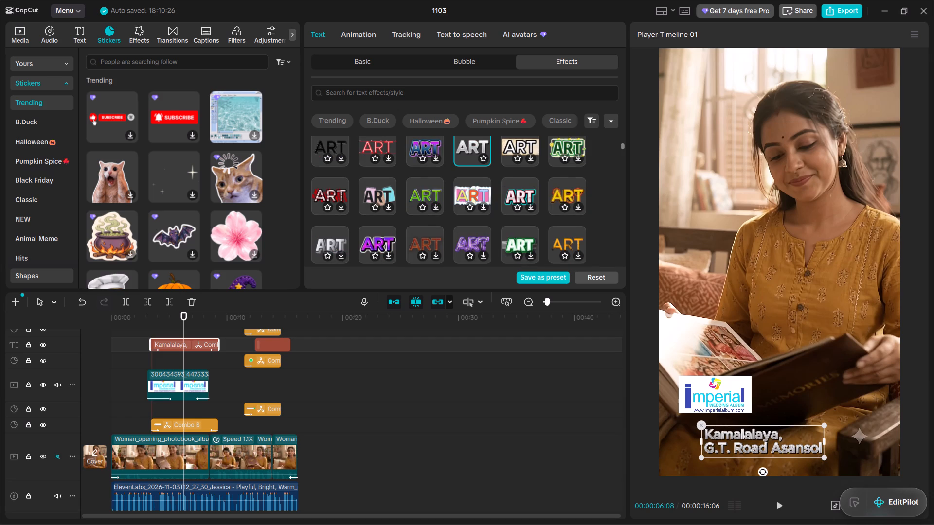
scroll(364, 204, "down", 1)
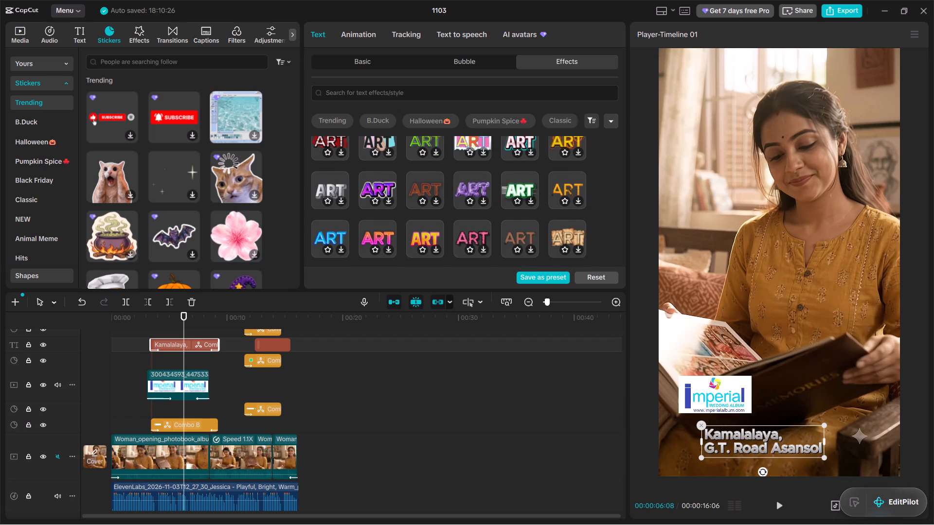
scroll(404, 194, "down", 2)
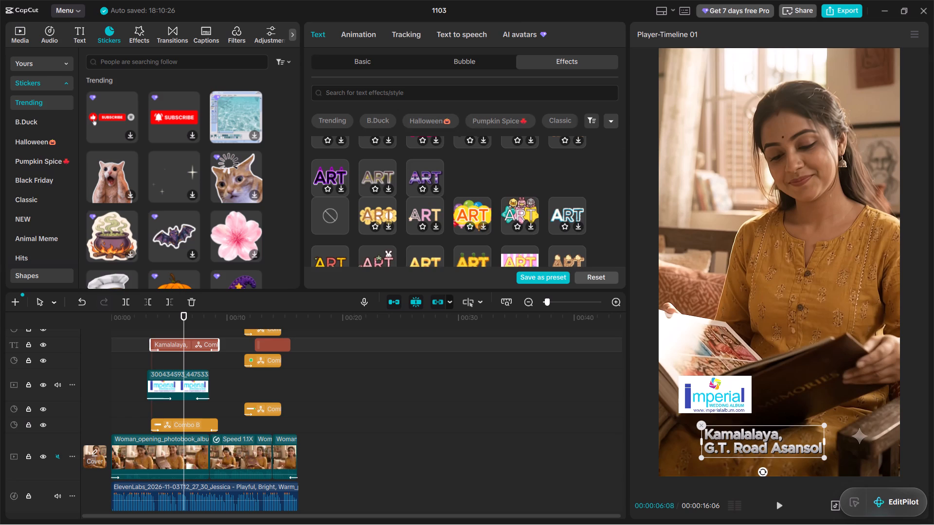
left_click(563, 126)
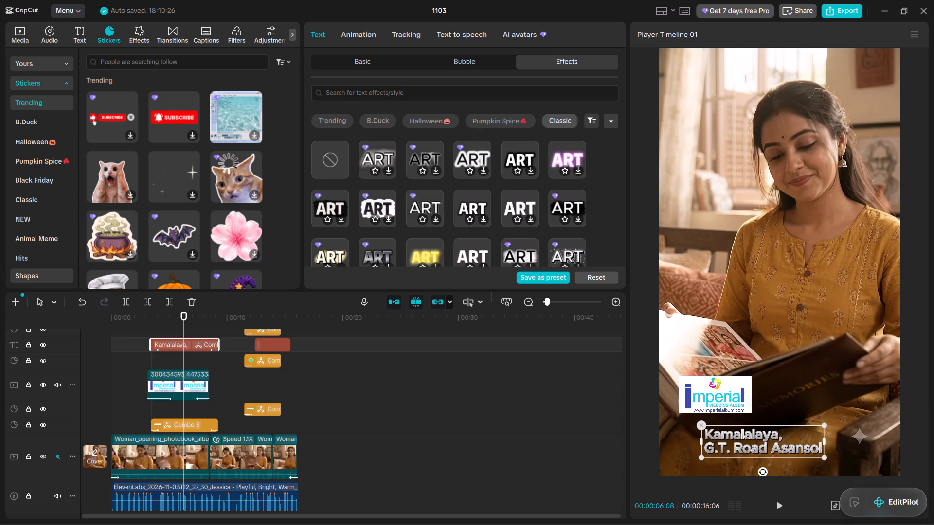
scroll(475, 173, "down", 2)
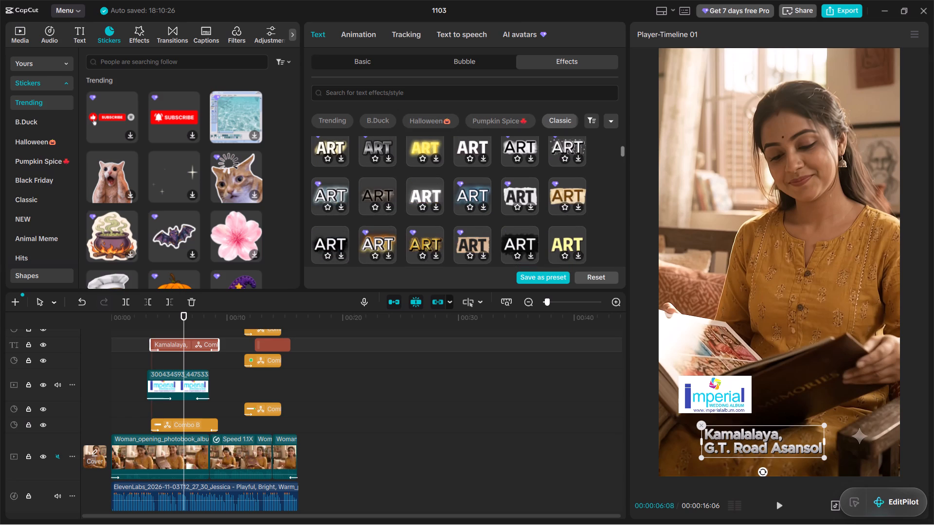
scroll(476, 174, "down", 3)
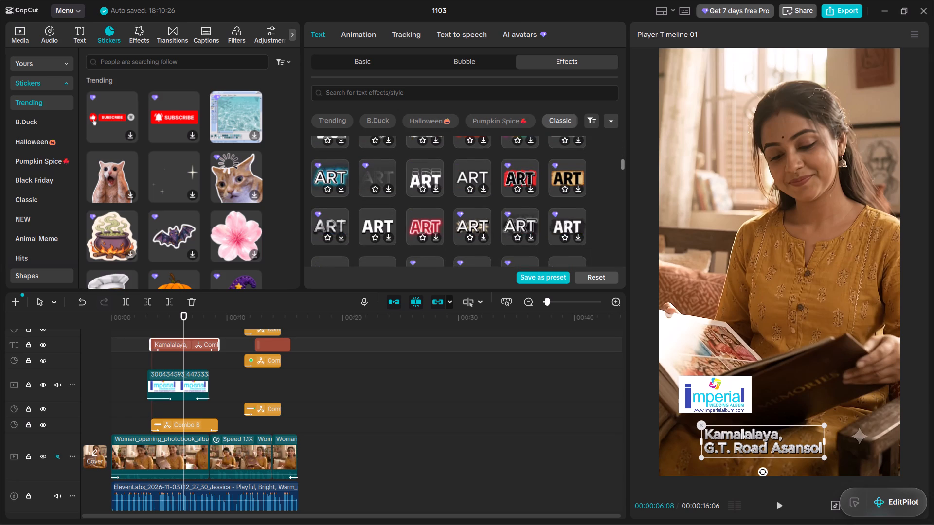
scroll(482, 178, "down", 2)
scroll(438, 204, "down", 1)
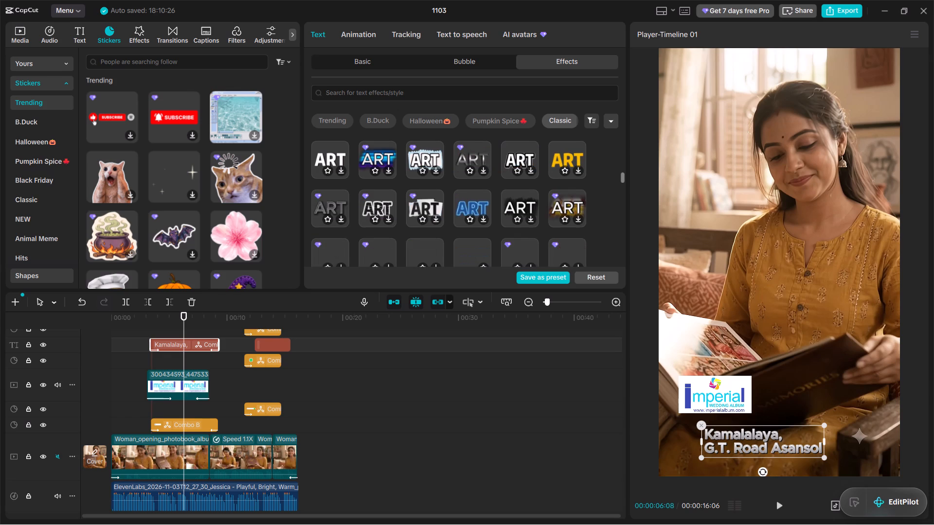
scroll(536, 192, "down", 1)
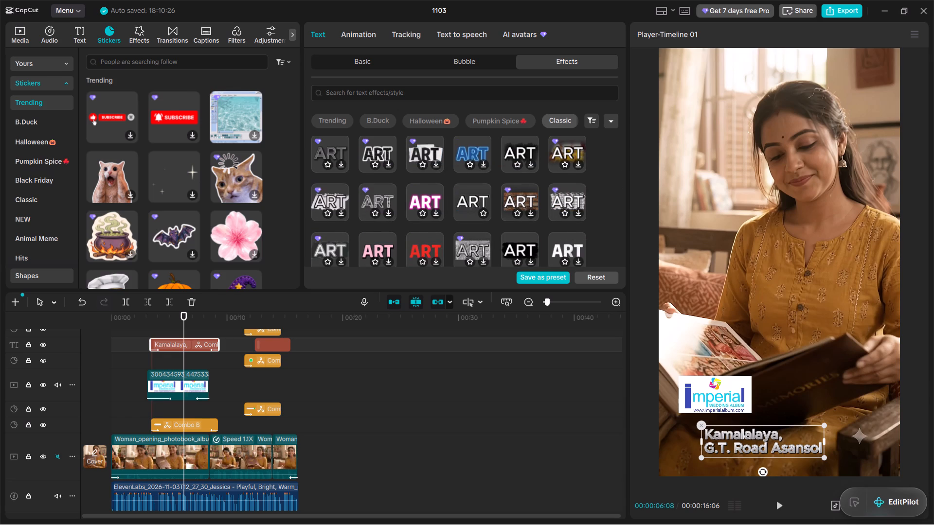
scroll(505, 193, "down", 4)
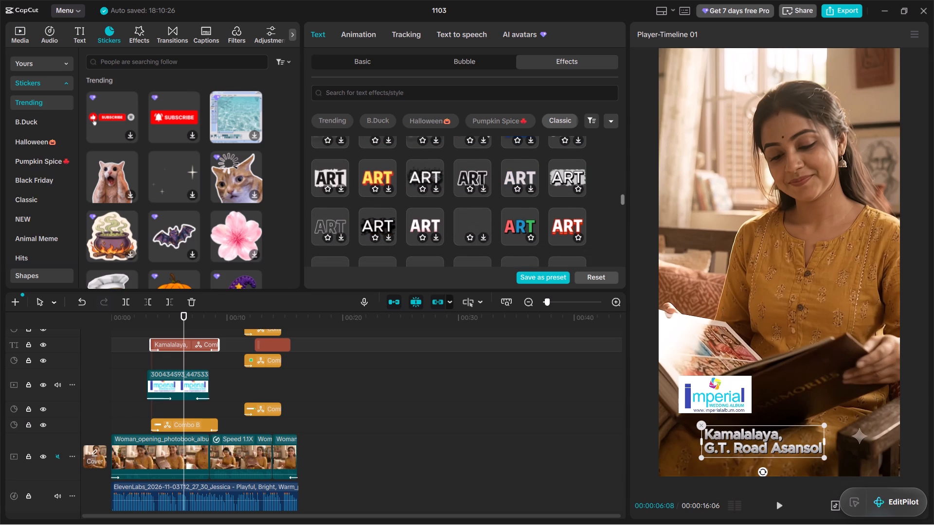
left_click(475, 225)
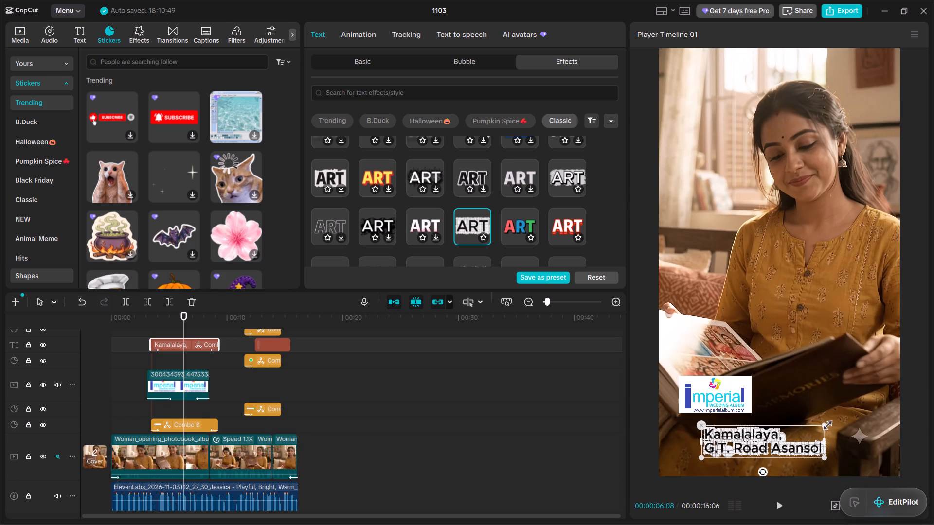
Enlarge the Kamalalaya address text to about one and a half times its size and place it just below the logo, near the frame's bottom edge.
left_click_drag(823, 423, 863, 398)
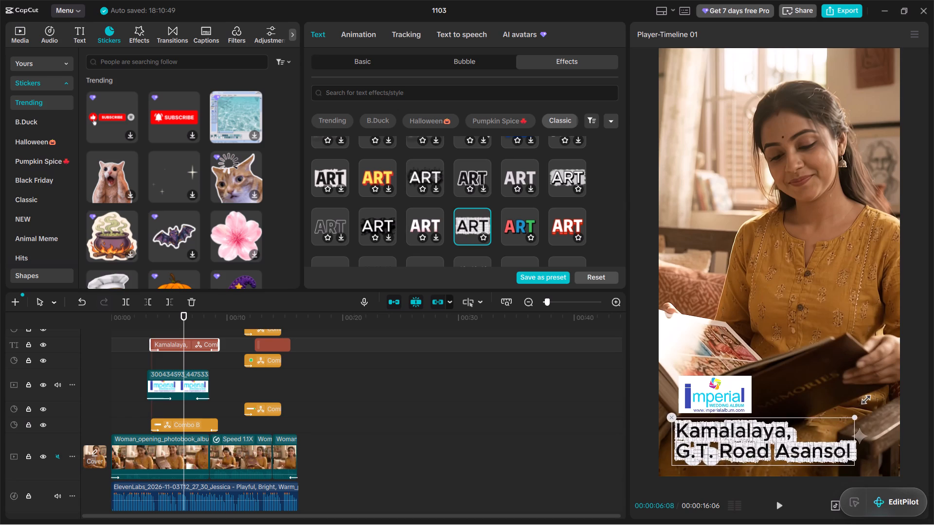
left_click_drag(863, 398, 869, 398)
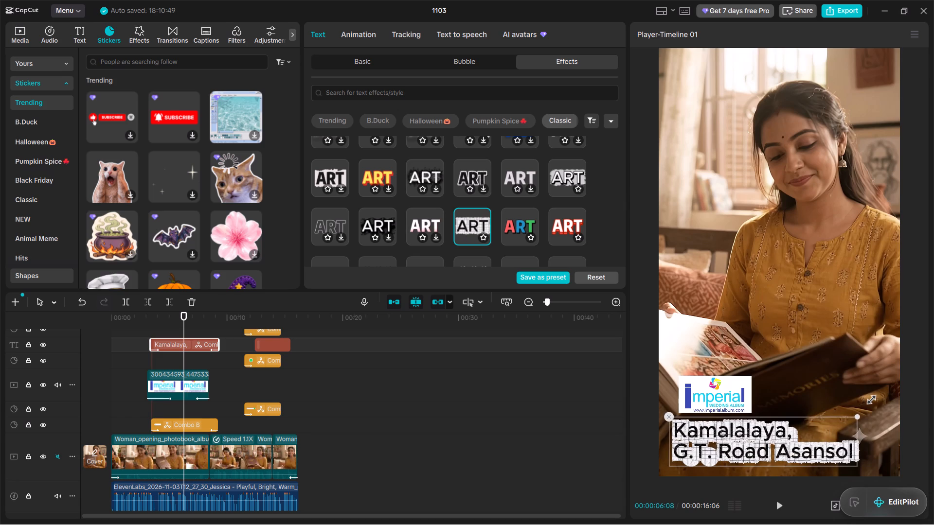
left_click_drag(869, 398, 873, 396)
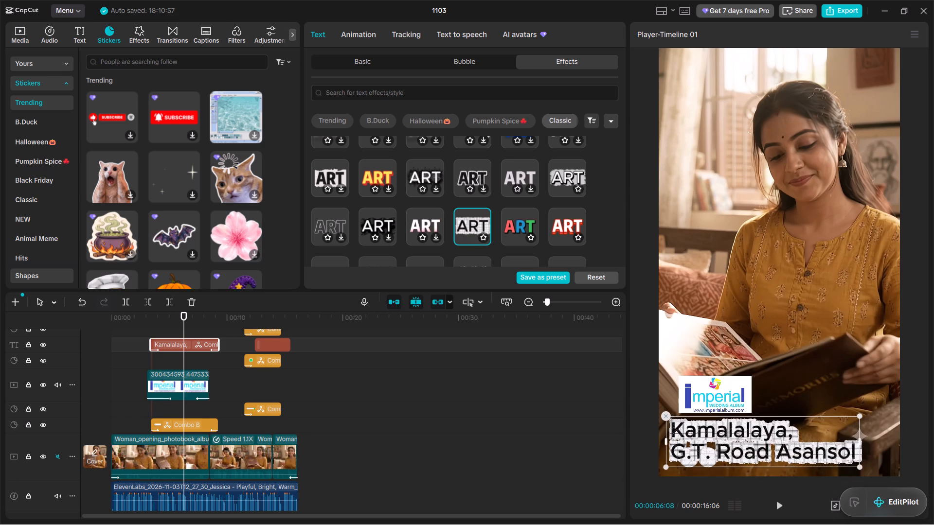
left_click_drag(766, 456, 766, 461)
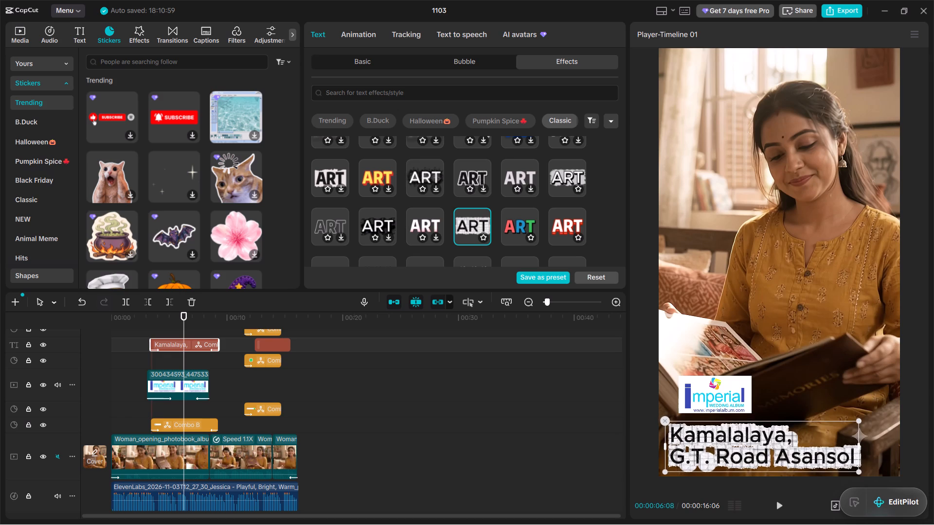
left_click(639, 407)
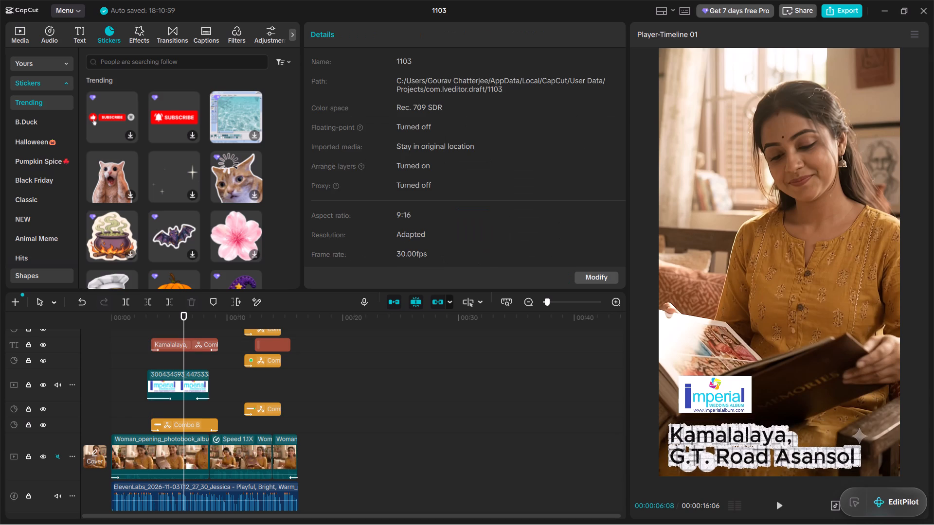
Play back the section with the logo and address overlays to check how they look against the video.
left_click(778, 507)
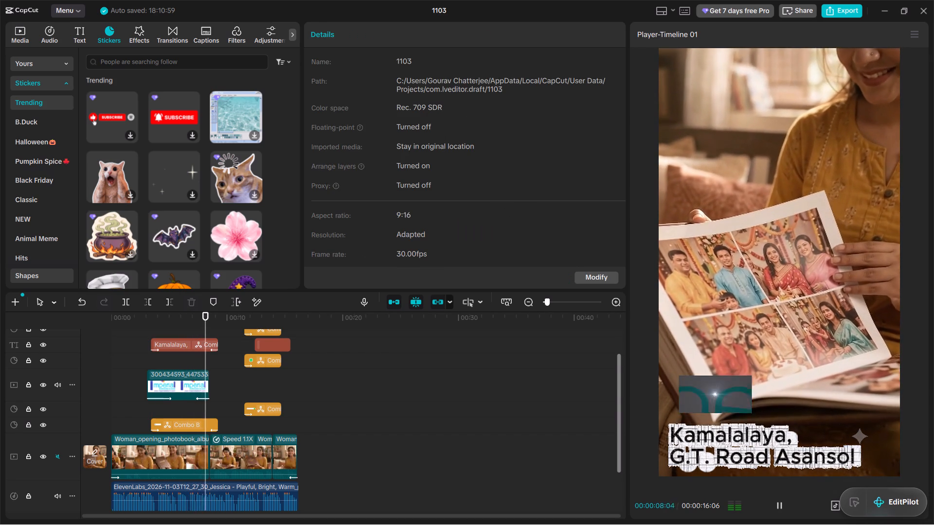
left_click(141, 361)
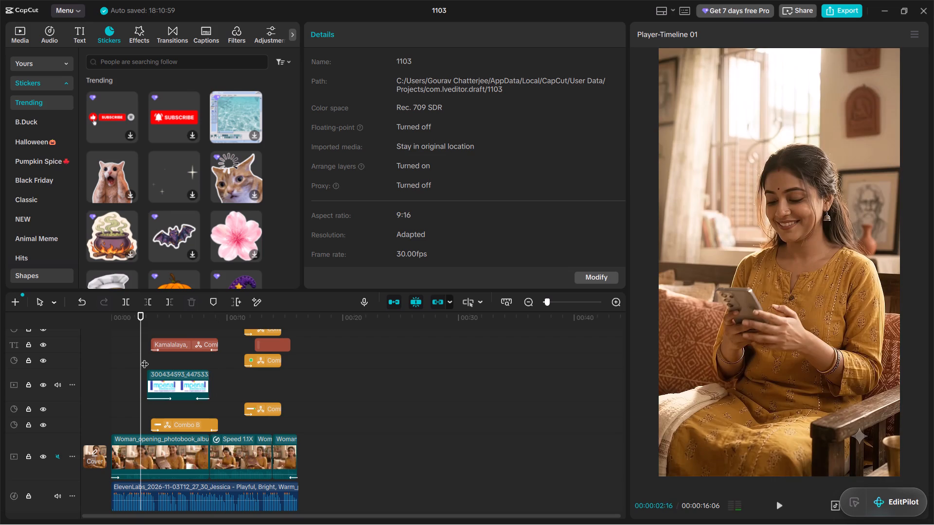
key("space")
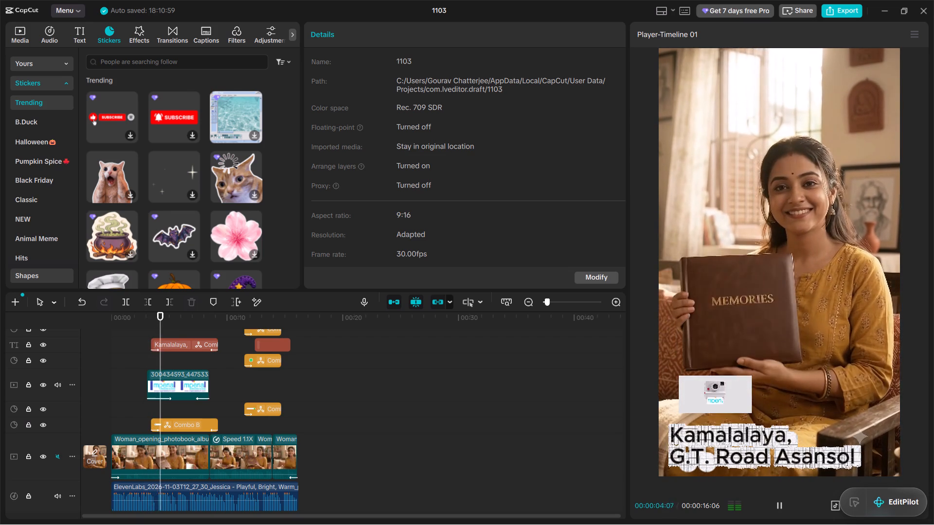
key("space")
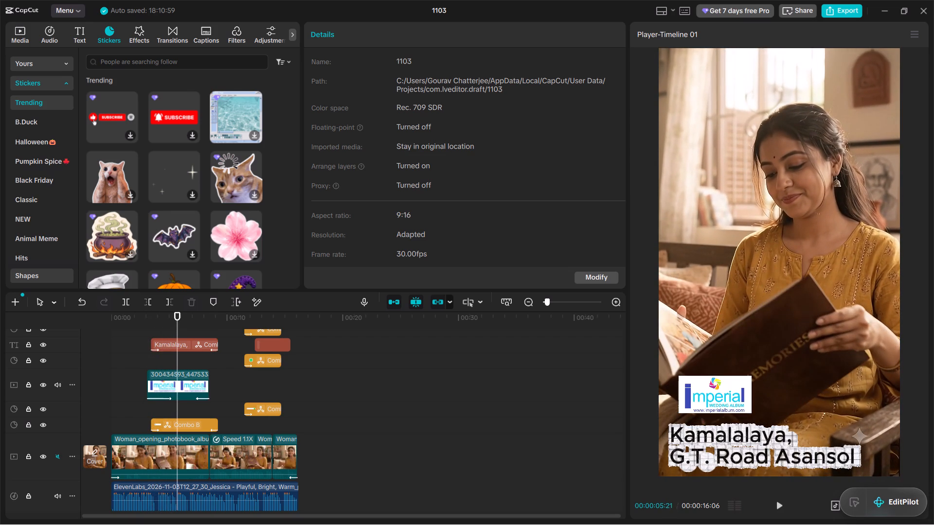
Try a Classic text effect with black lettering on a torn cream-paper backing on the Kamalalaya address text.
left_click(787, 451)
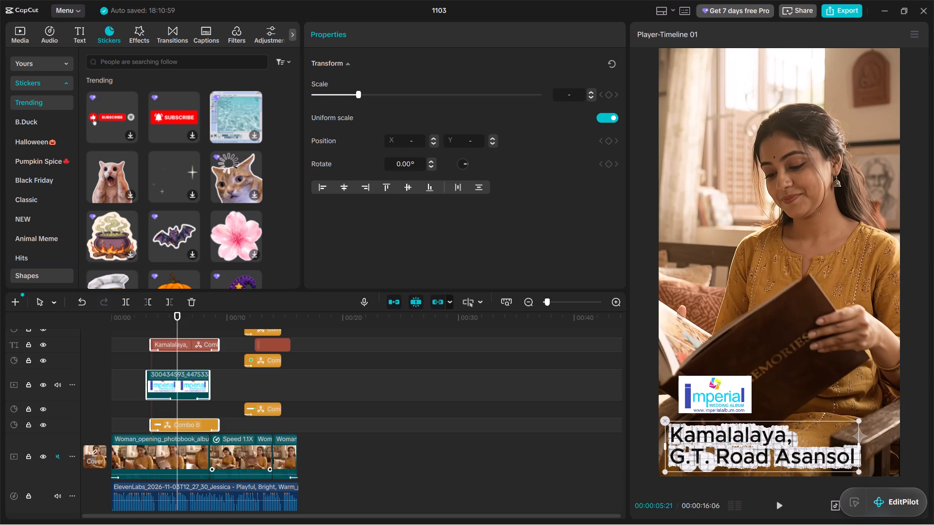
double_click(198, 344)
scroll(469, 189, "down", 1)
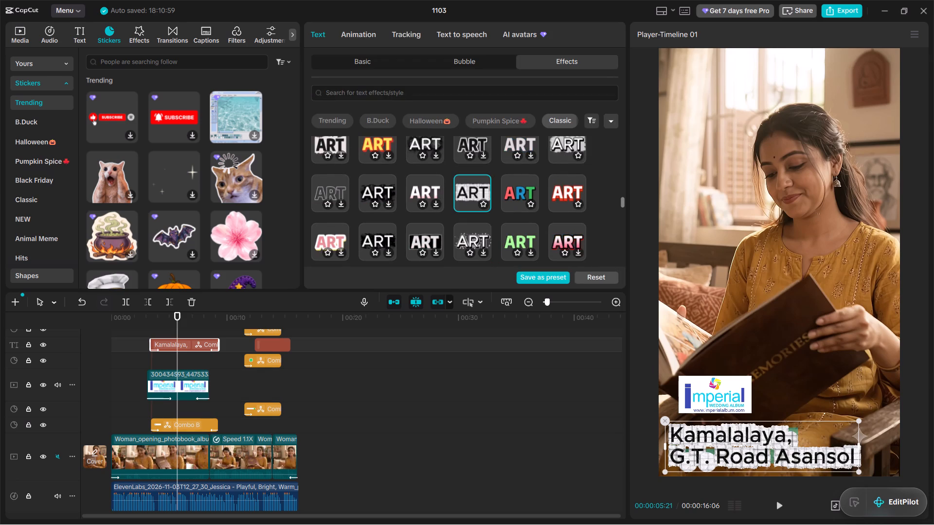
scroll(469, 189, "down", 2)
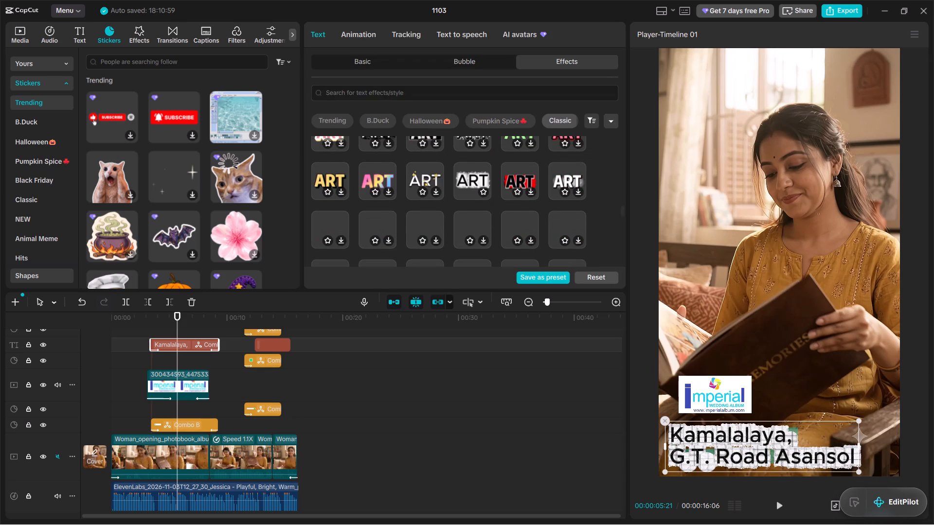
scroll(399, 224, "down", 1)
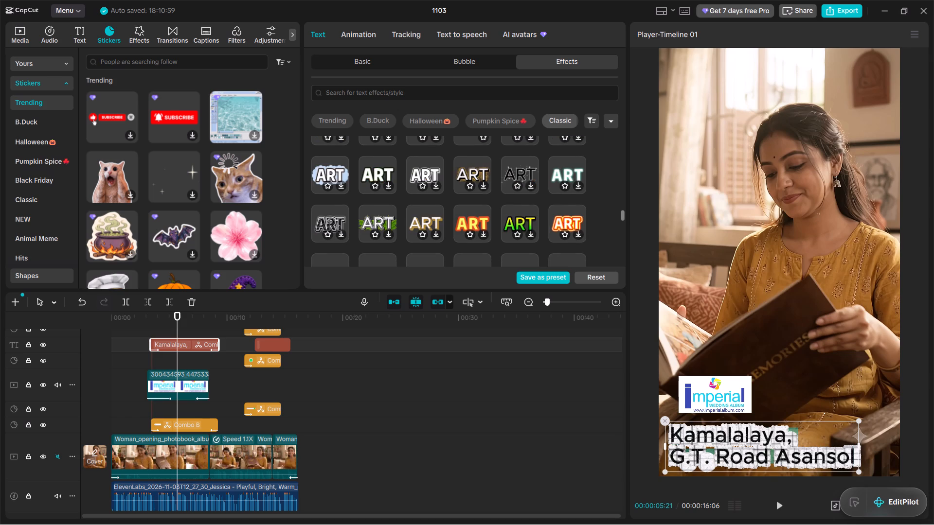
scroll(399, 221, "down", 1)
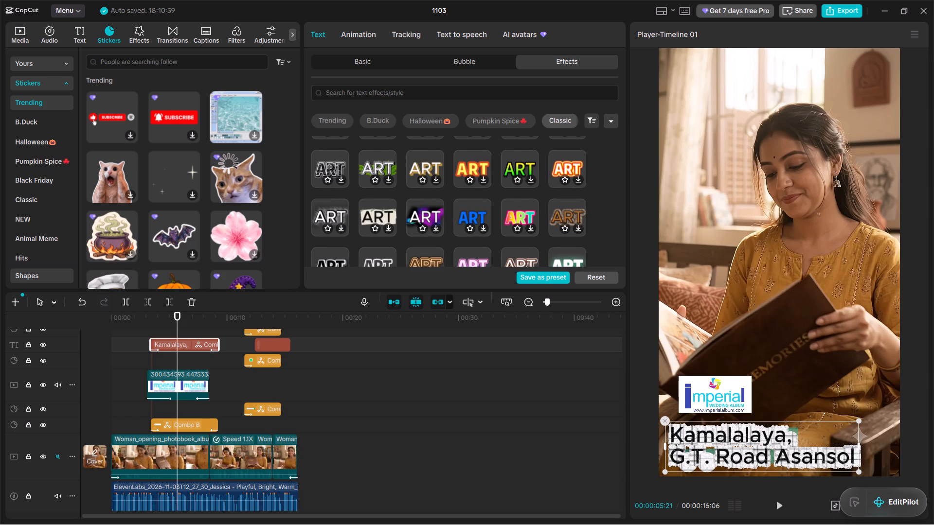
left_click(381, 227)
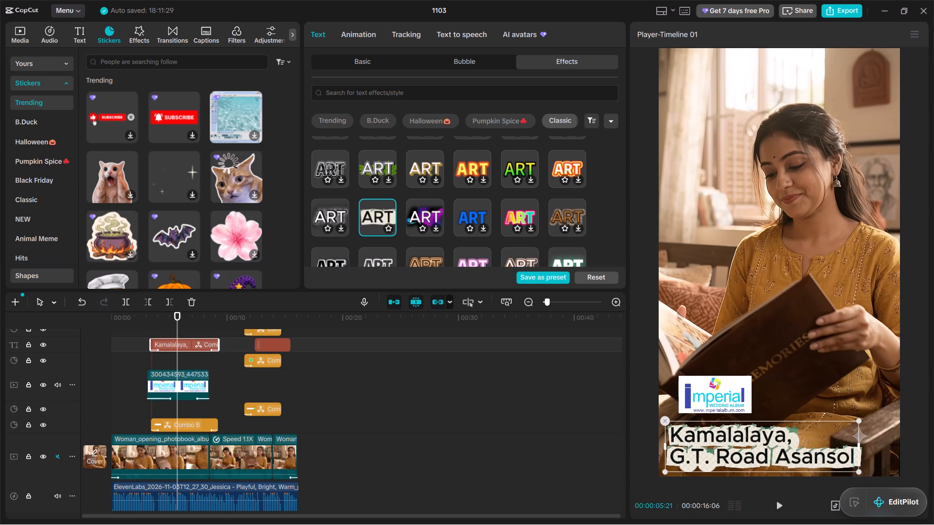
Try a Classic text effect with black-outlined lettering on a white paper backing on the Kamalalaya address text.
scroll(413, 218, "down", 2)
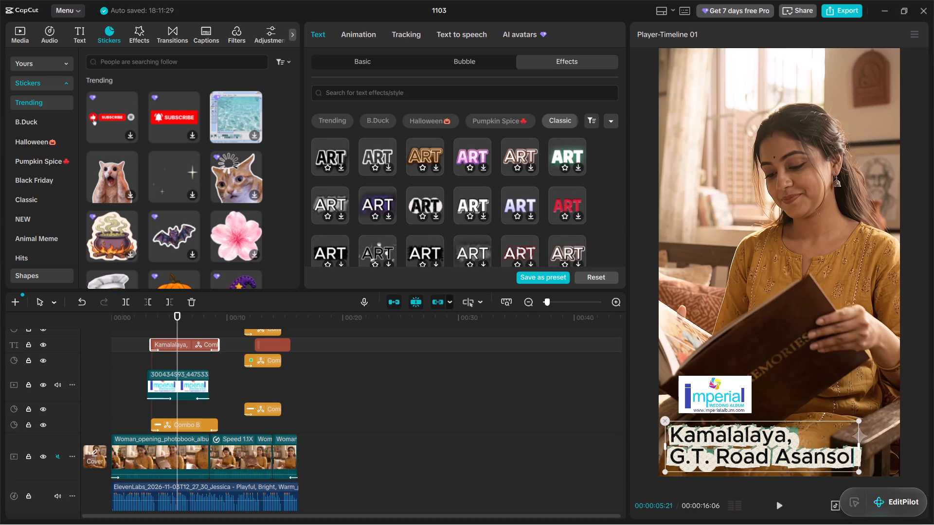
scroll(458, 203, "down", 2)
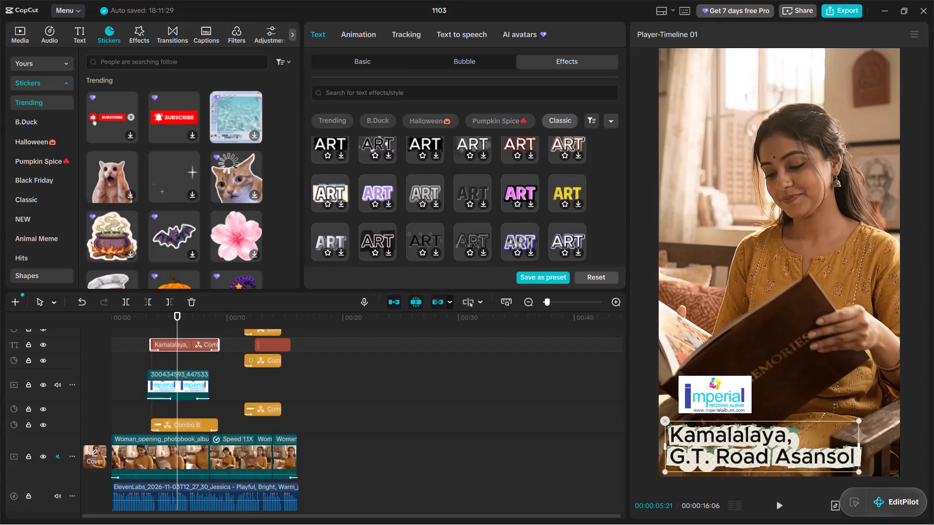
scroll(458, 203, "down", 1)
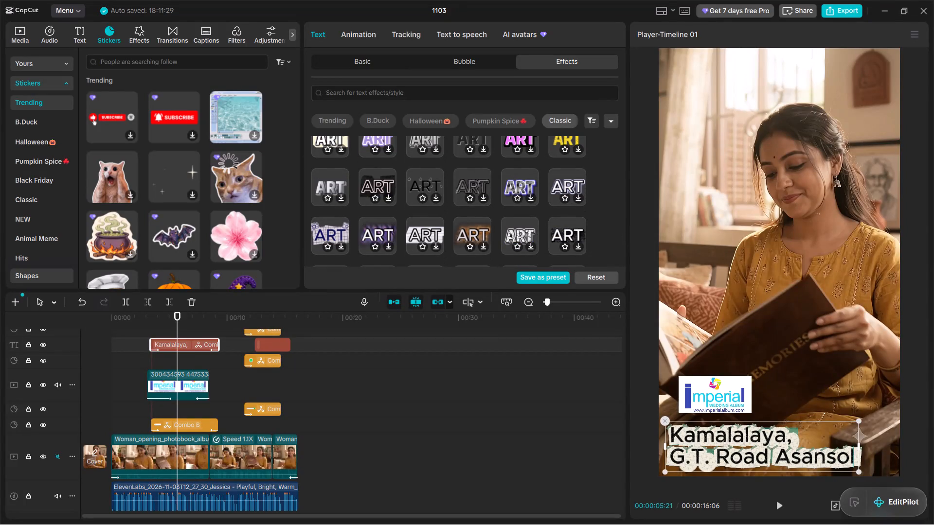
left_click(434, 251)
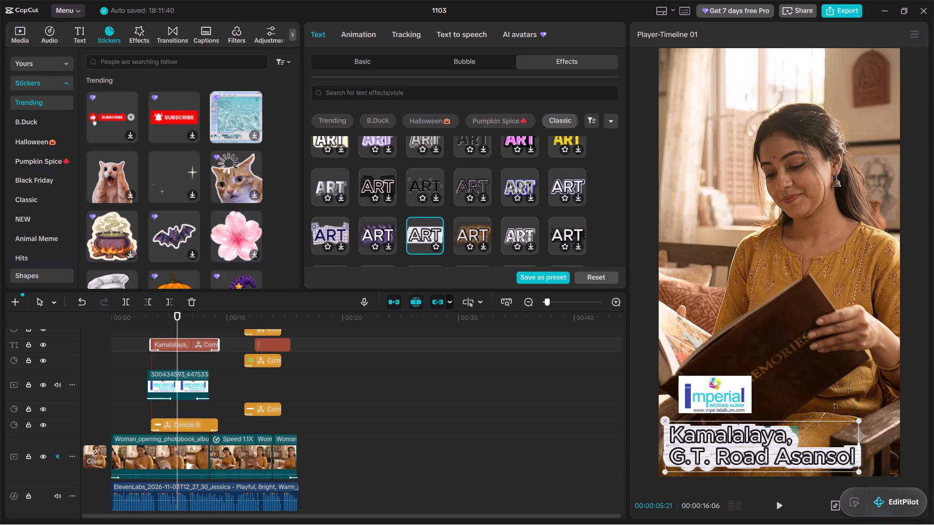
Shrink the Imperial logo to about four-fifths of its size and place it directly above the word Kamalalaya in the address text.
left_click(734, 394)
left_click(741, 388)
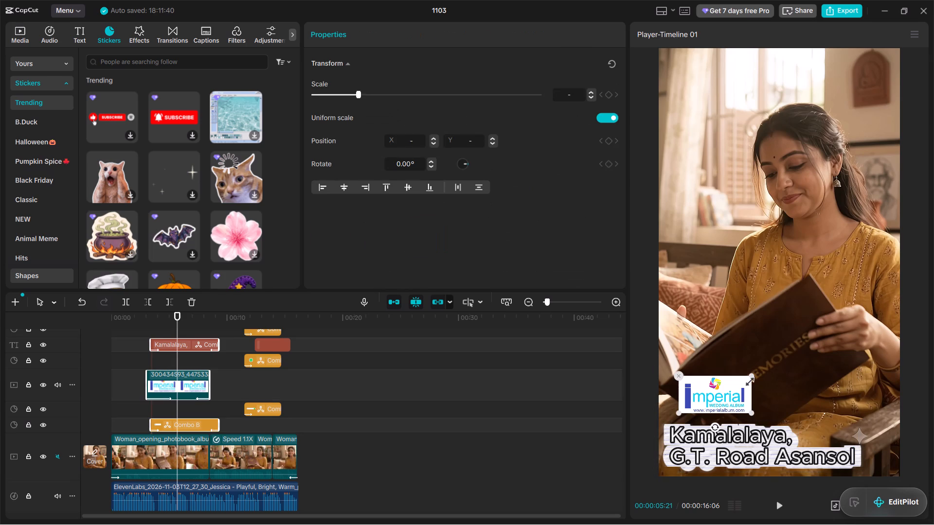
left_click_drag(751, 378, 740, 385)
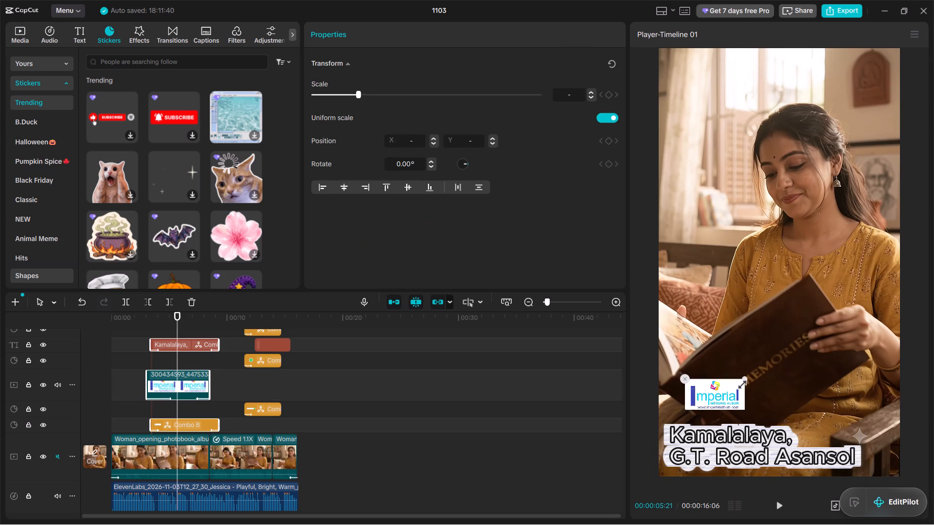
left_click_drag(740, 385, 741, 384)
left_click_drag(728, 396, 714, 405)
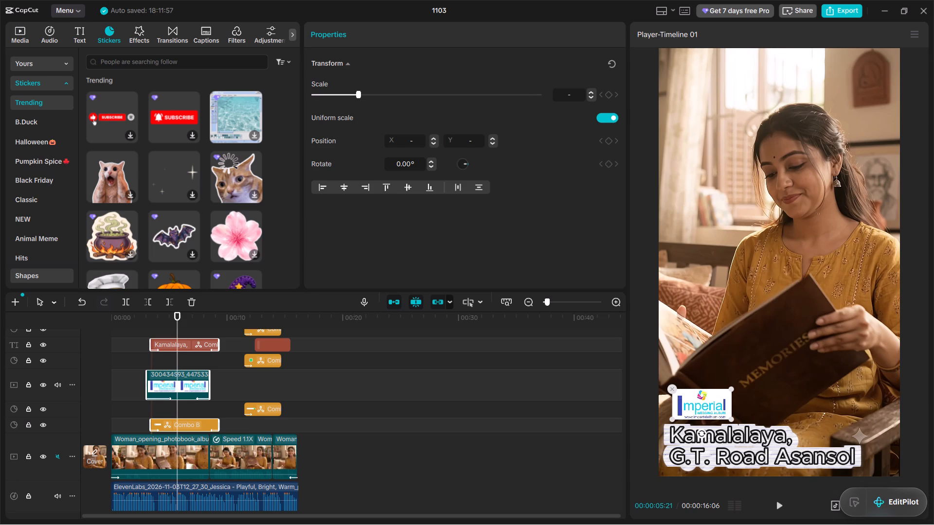
left_click(904, 415)
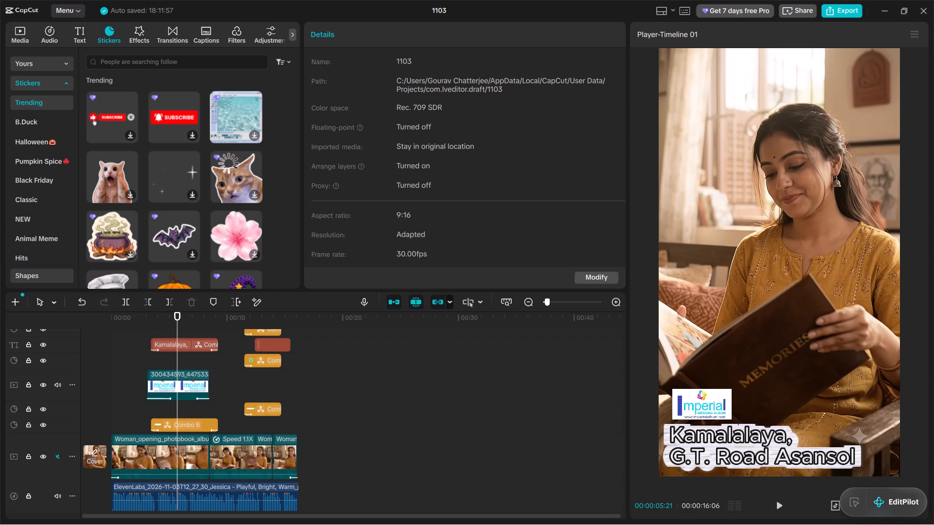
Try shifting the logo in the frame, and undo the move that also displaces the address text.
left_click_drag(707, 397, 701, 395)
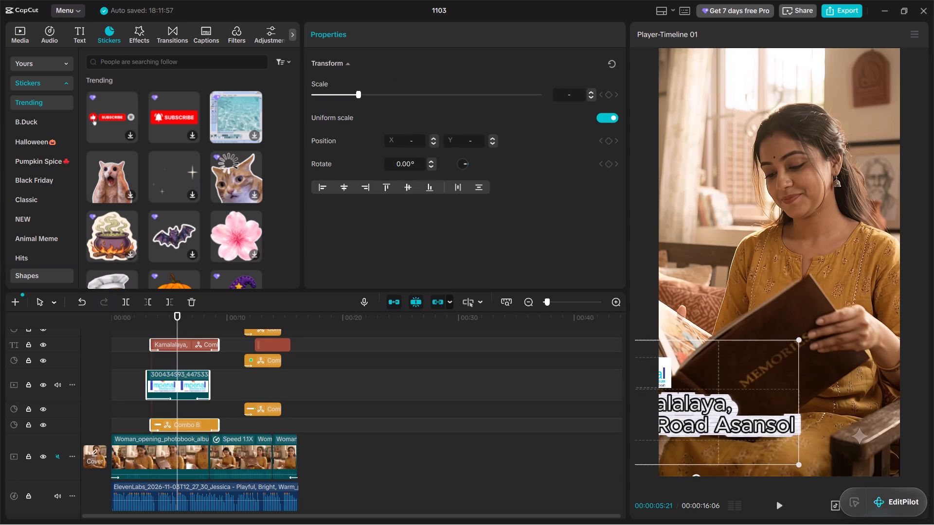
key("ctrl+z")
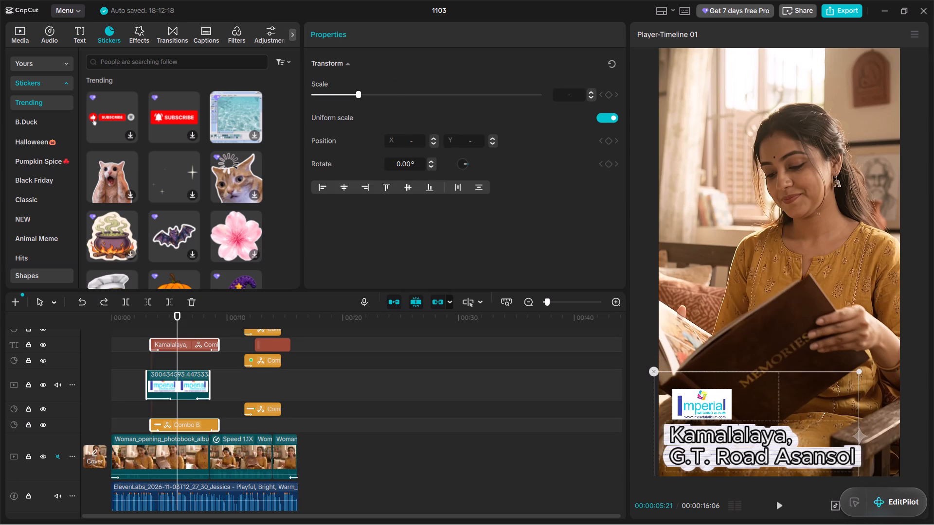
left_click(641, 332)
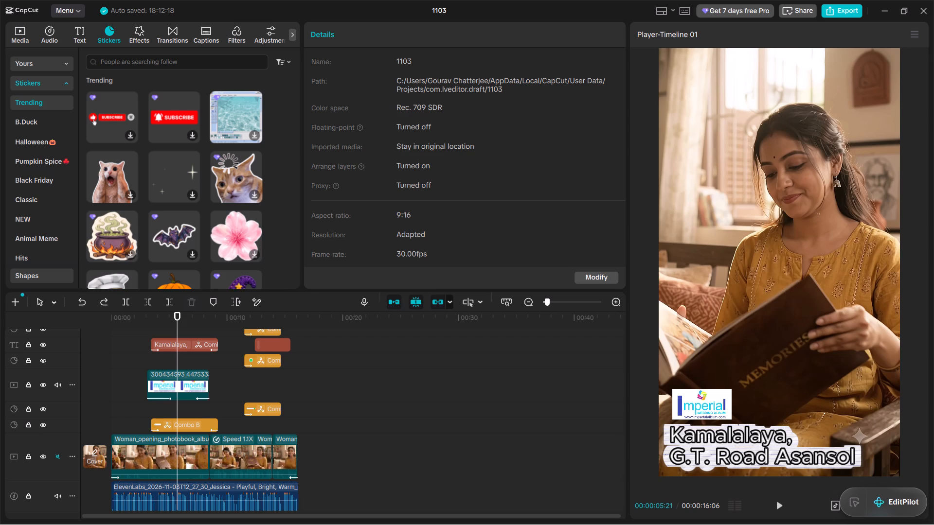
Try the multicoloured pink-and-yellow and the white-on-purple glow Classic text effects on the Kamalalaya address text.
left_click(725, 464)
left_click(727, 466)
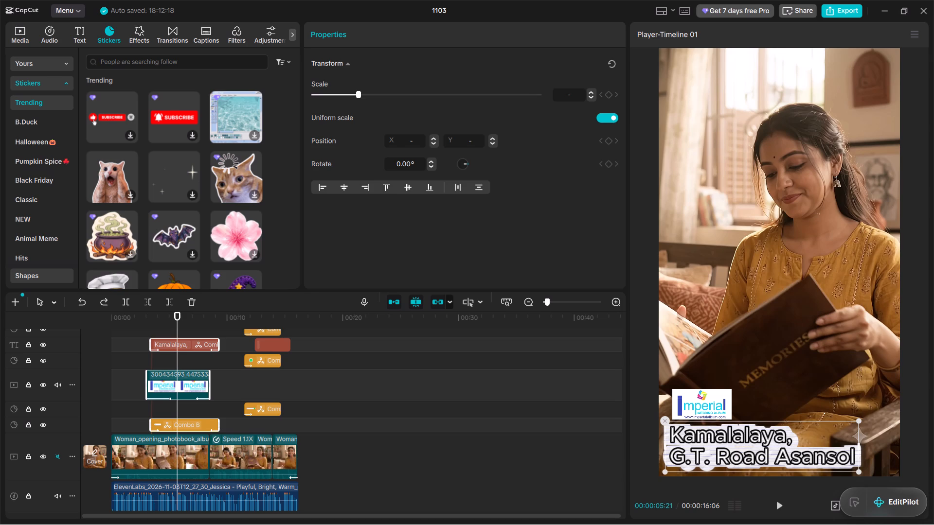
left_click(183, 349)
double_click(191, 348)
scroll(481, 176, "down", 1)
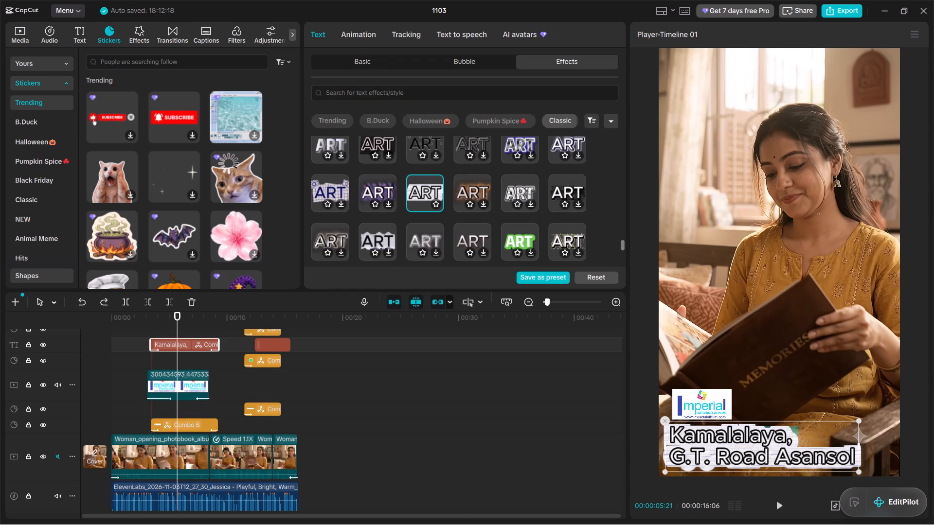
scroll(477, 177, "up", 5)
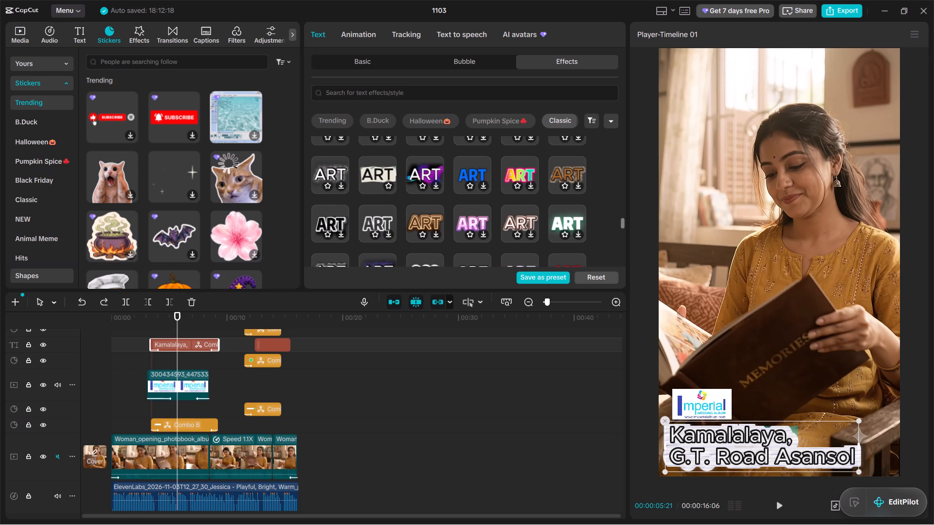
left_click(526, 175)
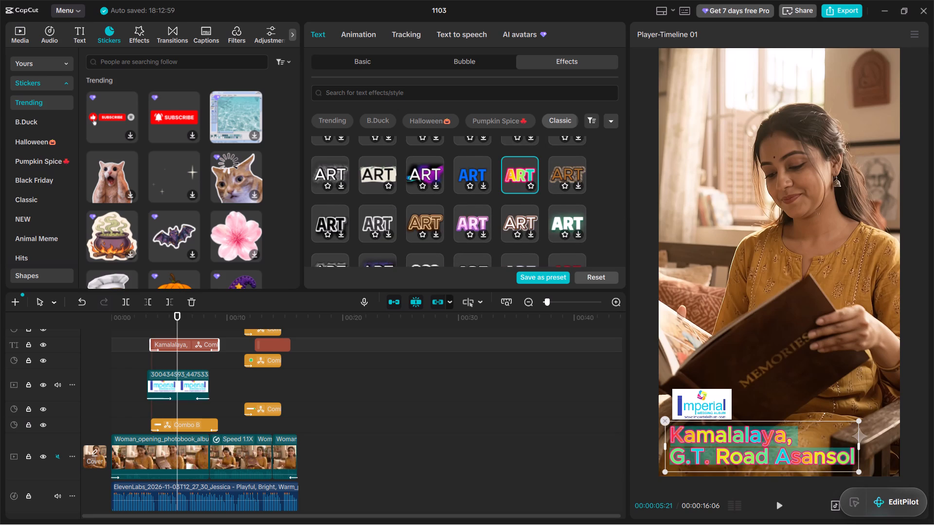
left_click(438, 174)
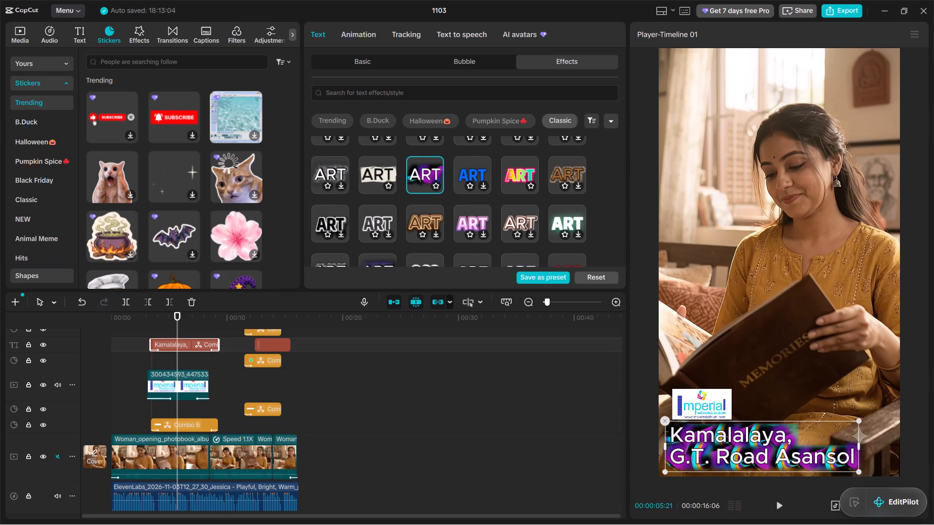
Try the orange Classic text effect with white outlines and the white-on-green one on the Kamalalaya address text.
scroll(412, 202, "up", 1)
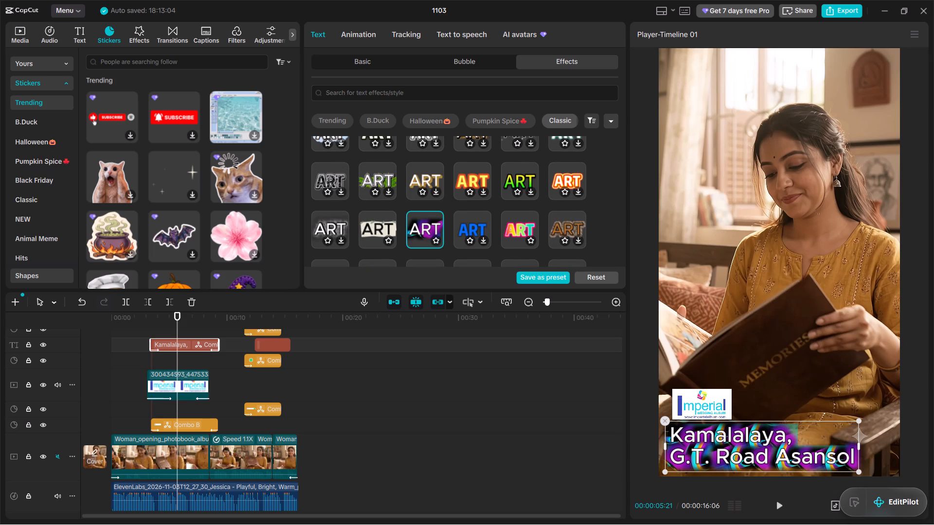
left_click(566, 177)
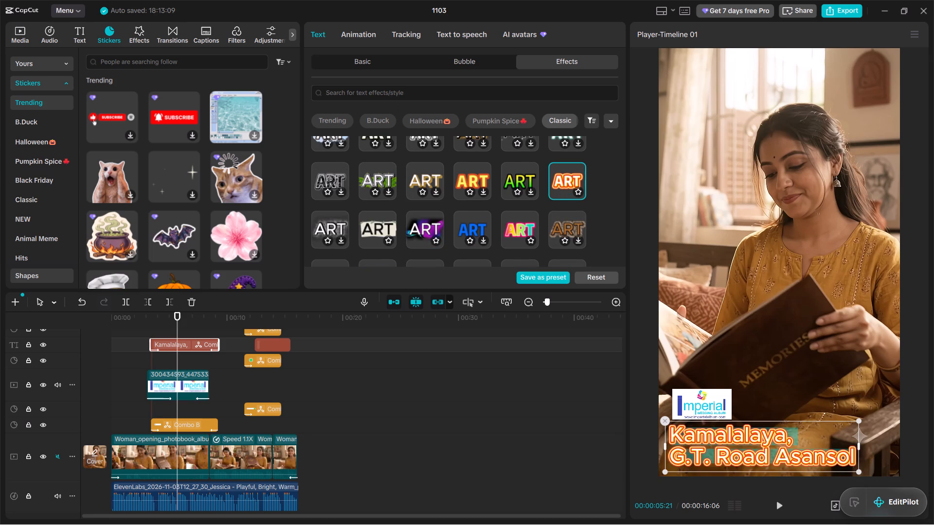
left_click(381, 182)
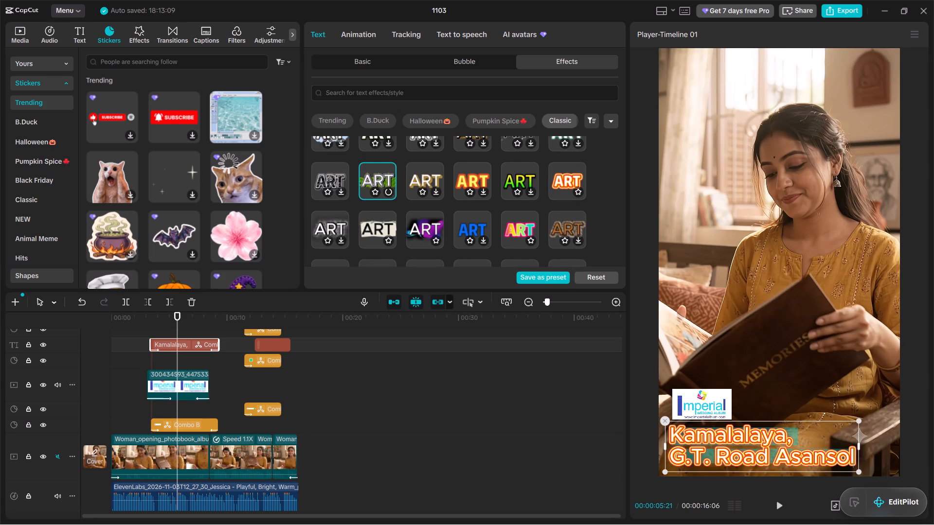
Apply the Classic text effect with black lettering on a solid red backing to the Kamalalaya address text.
scroll(512, 189, "up", 2)
left_click(521, 184)
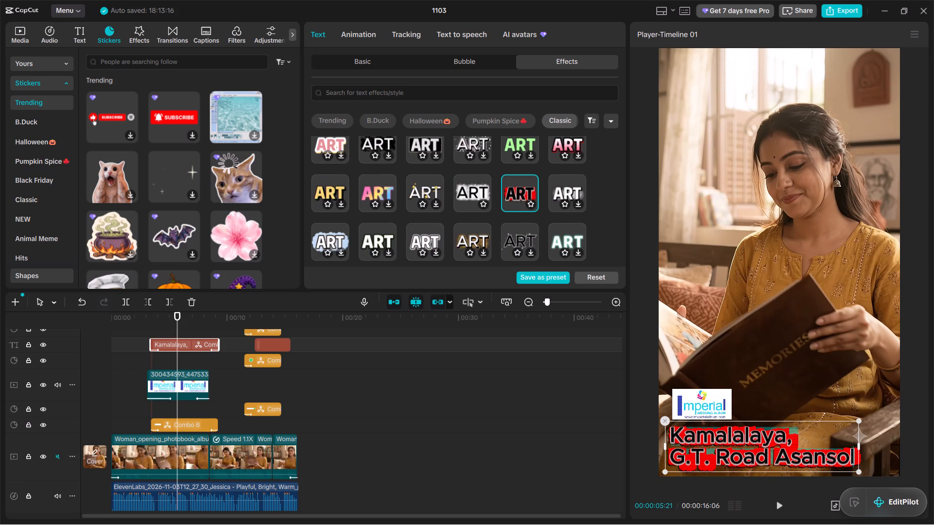
scroll(473, 188, "up", 1)
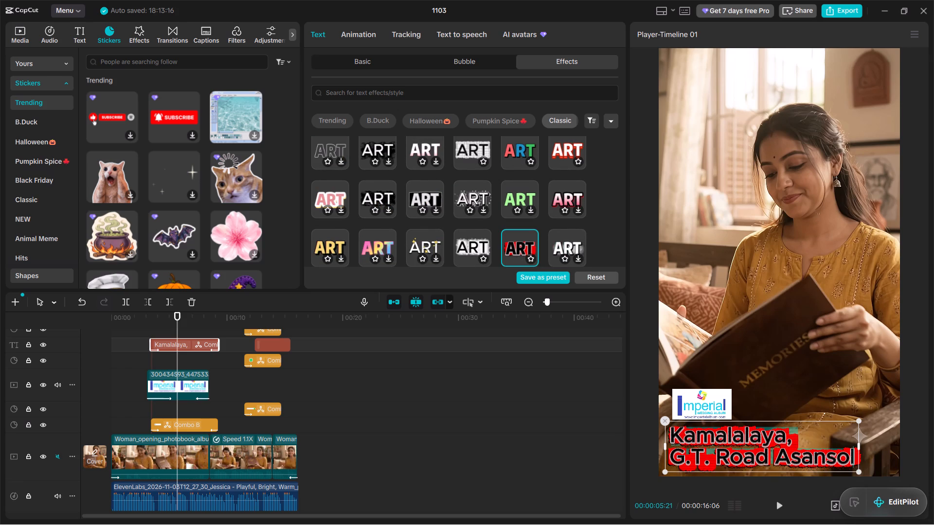
left_click(648, 385)
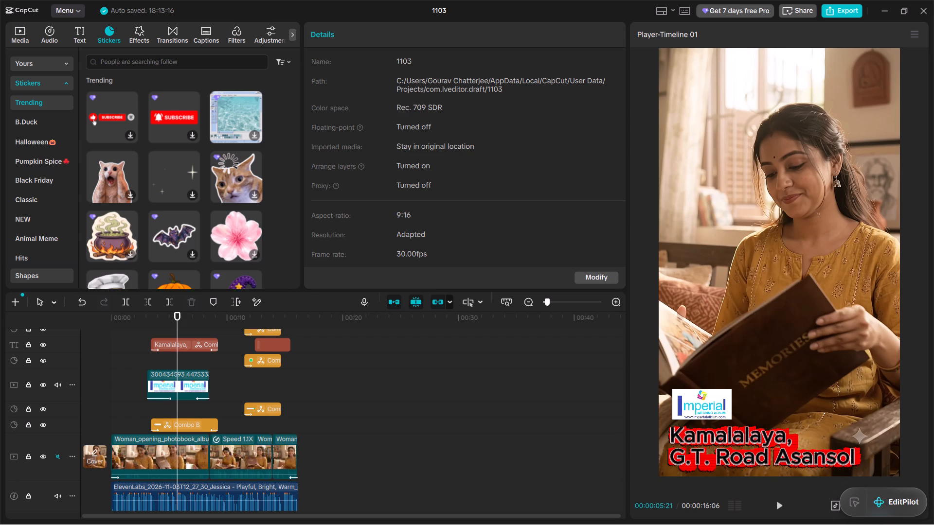
Play the commercial from its start to check the restyled address text and the smaller logo against the video.
left_click_drag(431, 333, 422, 332)
triple_click(422, 332)
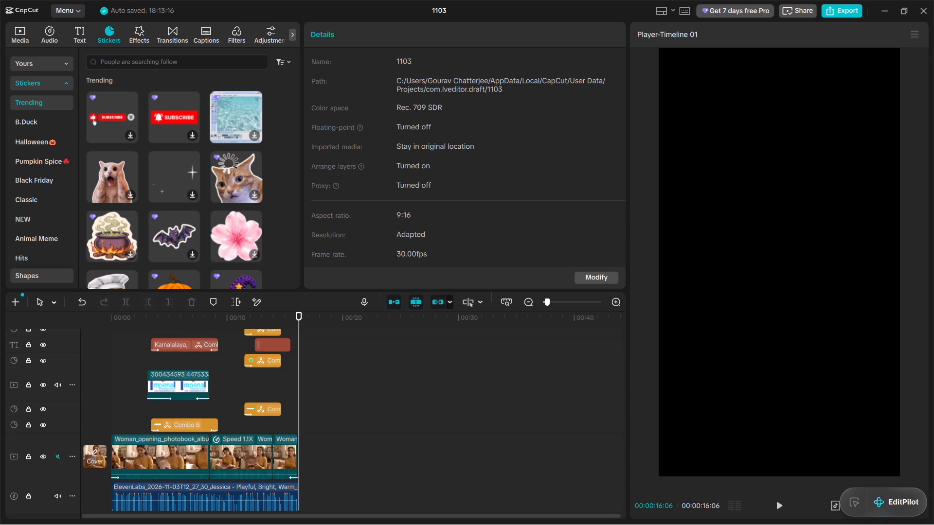
left_click_drag(422, 332, 339, 366)
key("space")
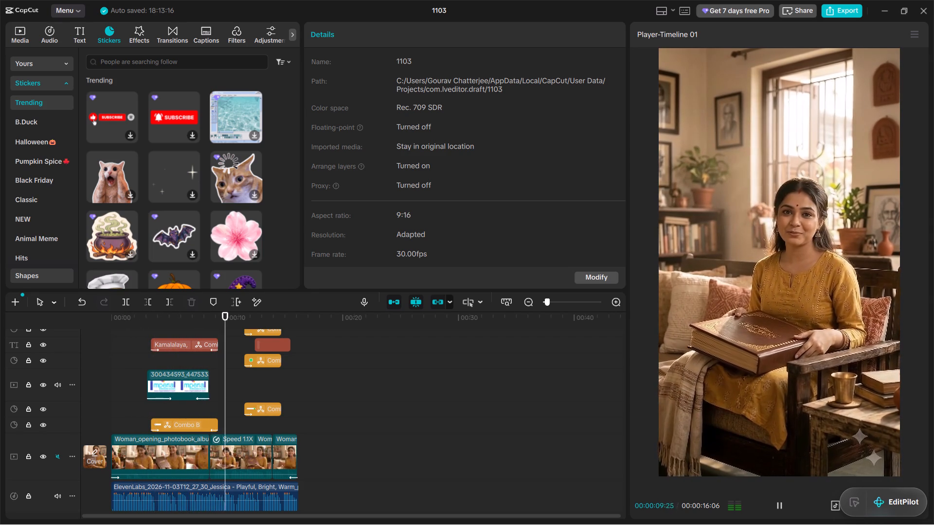
Step the paused preview back frame by frame to 00:00:10:22, just before the closing overlays begin.
key("Left")
key("Left")
key("Left")
key("Left")
key("Left")
key("Left")
key("Left")
key("Left")
key("Left")
key("Left")
key("Left")
key("Left")
key("Left")
key("Left")
key("Left")
key("Left")
key("Left")
key("Left")
key("Left")
key("Left")
key("Left")
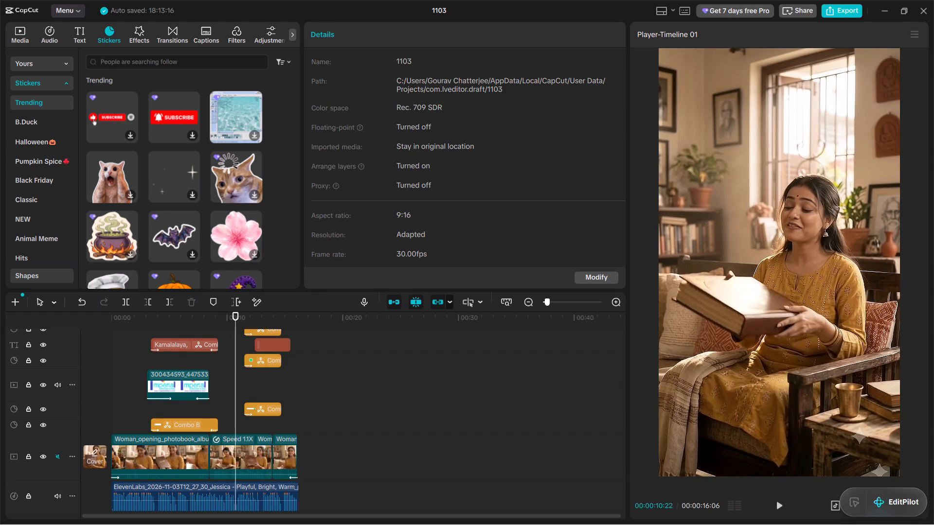
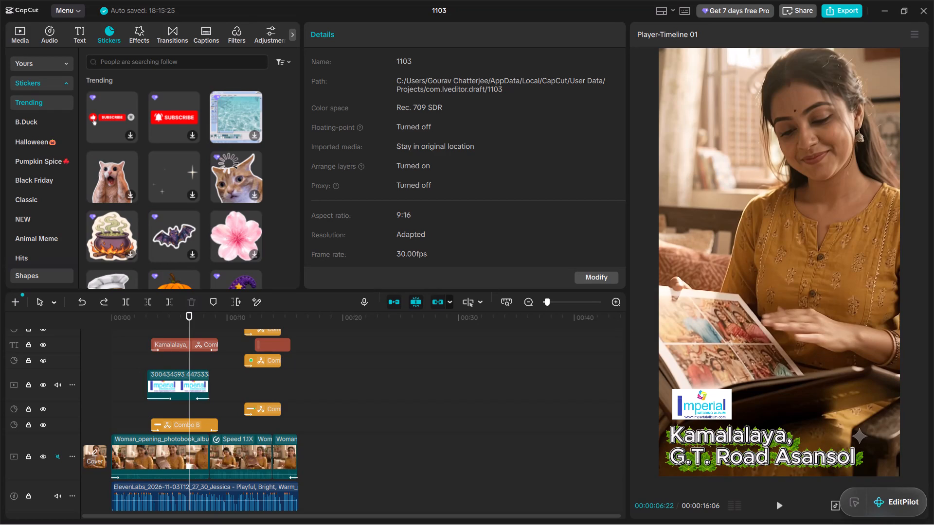
Undo the text effects tried on the Kamalalaya address text, stepping back past the white-on-green, orange-outlined and neon-shadow styles.
key("ctrl+z")
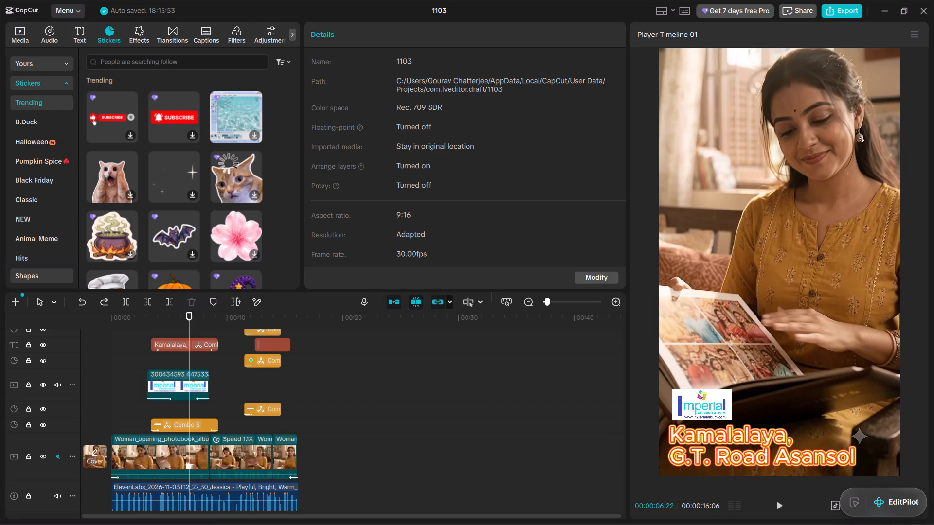
key("ctrl+z")
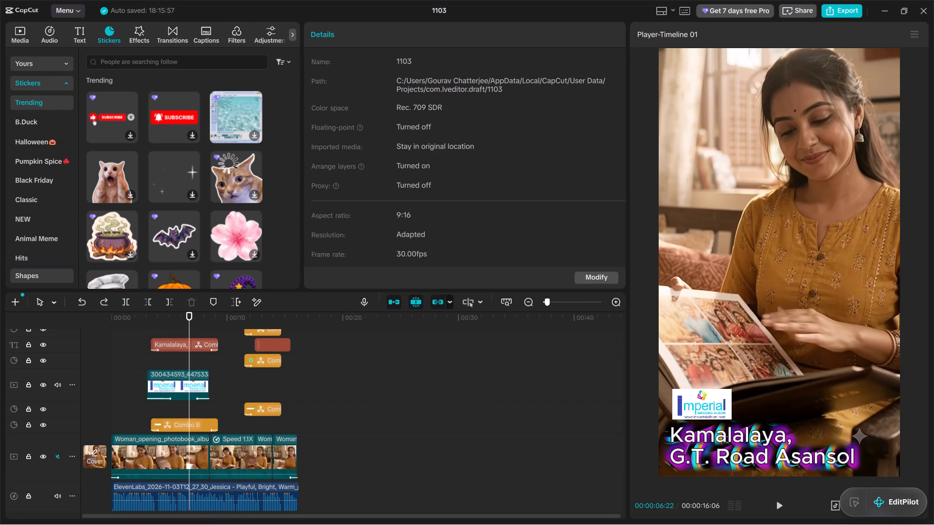
key("ctrl+z")
key("ctrl+z")
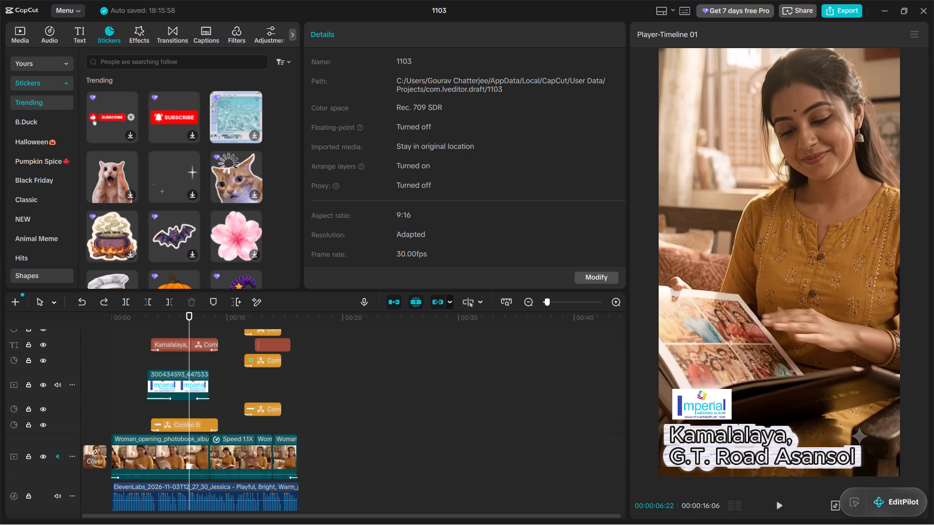
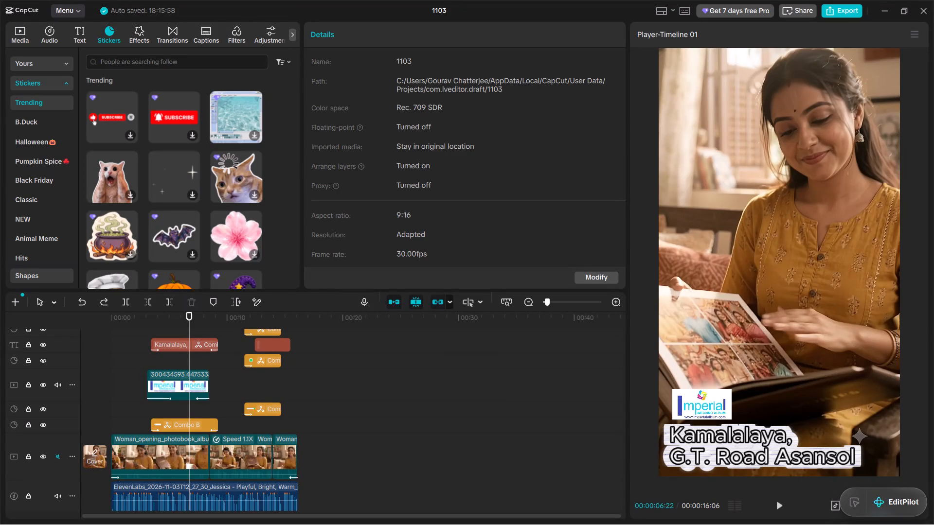
Undo the last repositioning of the Imperial logo above the Kamalalaya address text.
key("ctrl+z")
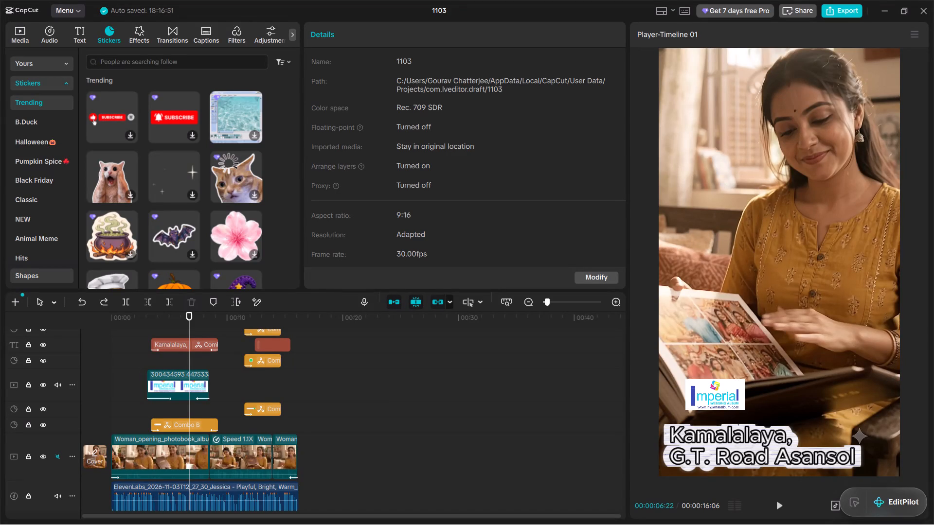
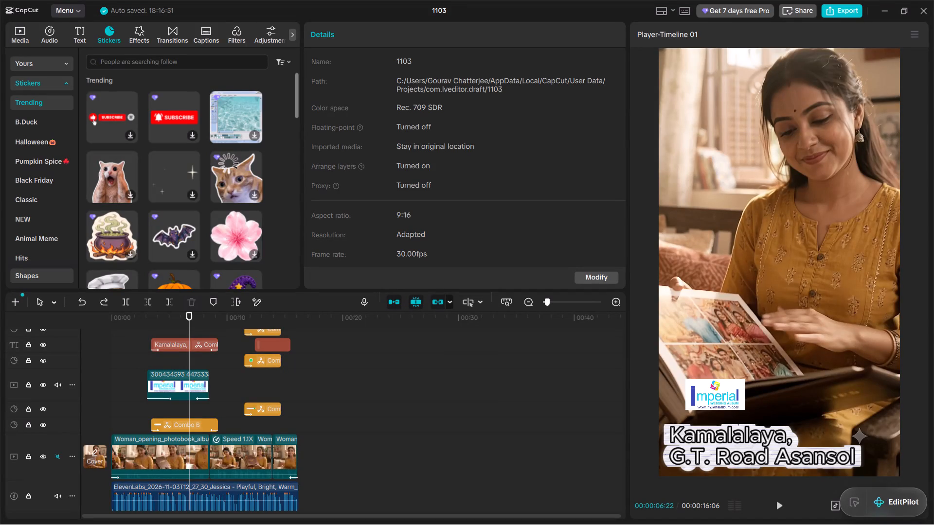
Search the stickers for "reactangle" and preview the white rounded rectangle with a black outline.
left_click(119, 65)
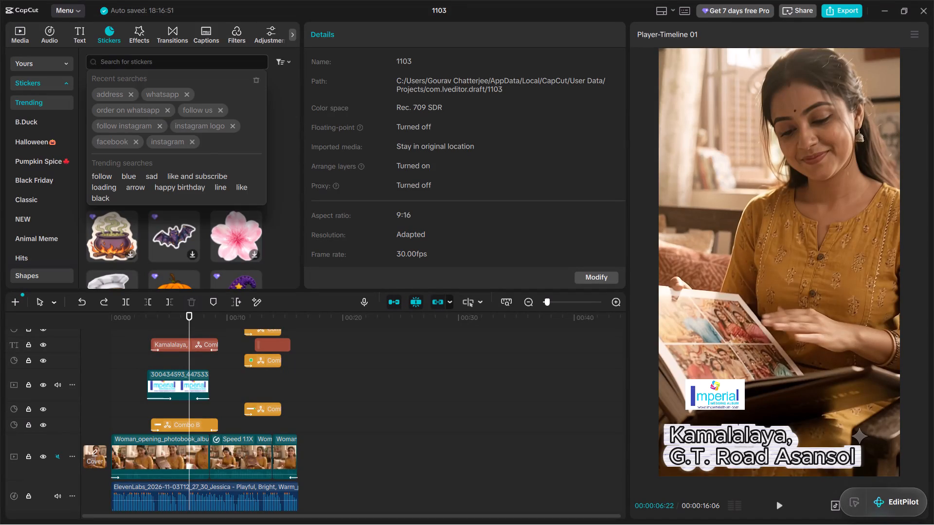
type("reactangle")
key("Return")
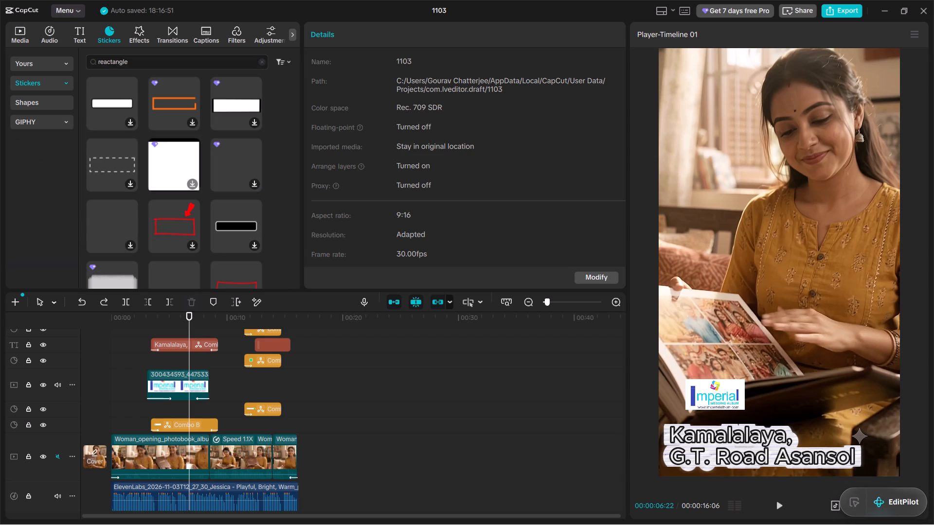
left_click(101, 105)
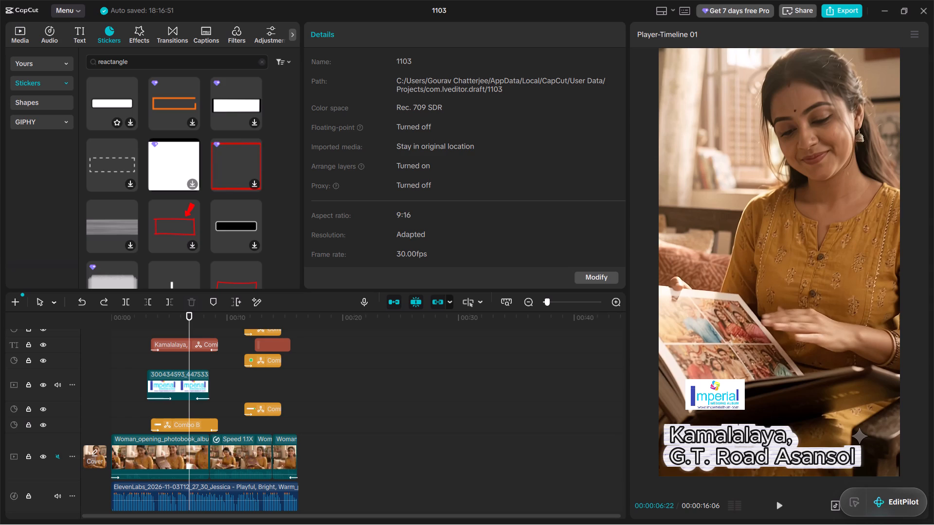
left_click(131, 123)
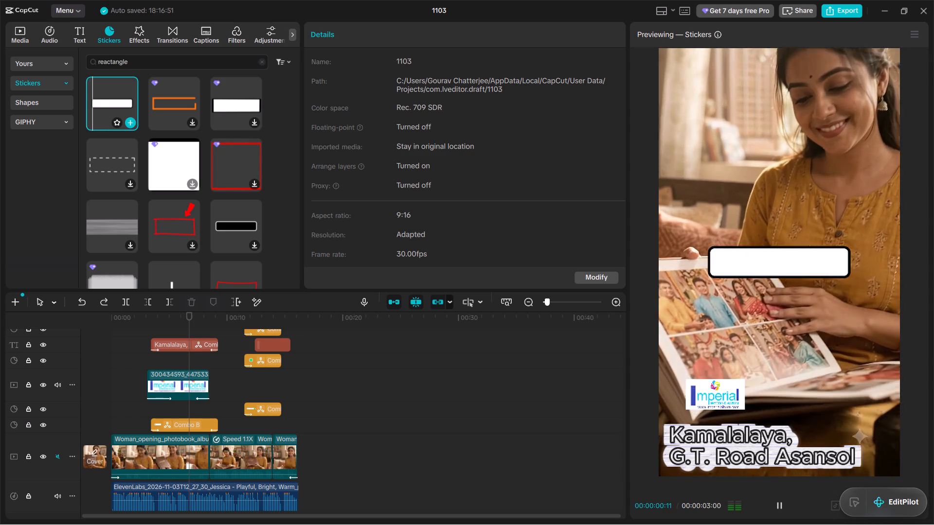
left_click(776, 505)
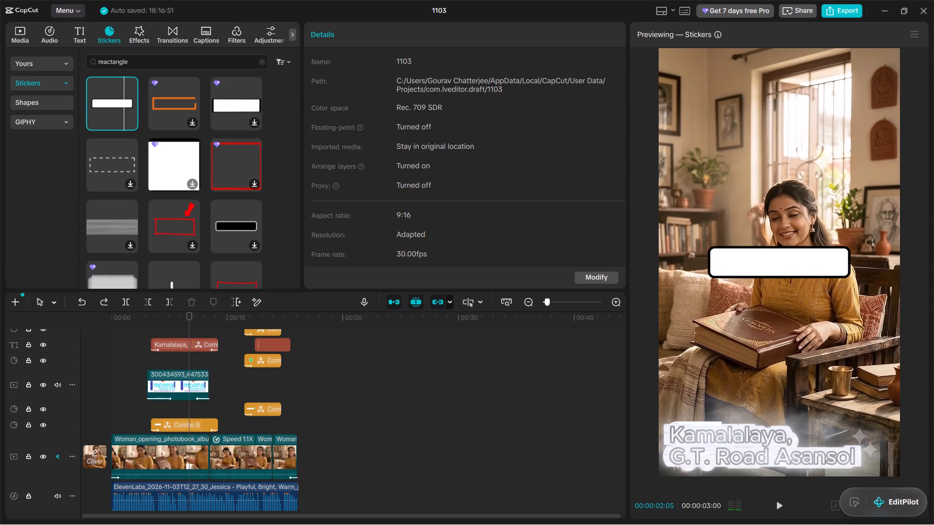
Undo the recent effect and size edits on the Kamalalaya address text and the Imperial logo.
key("ctrl+z")
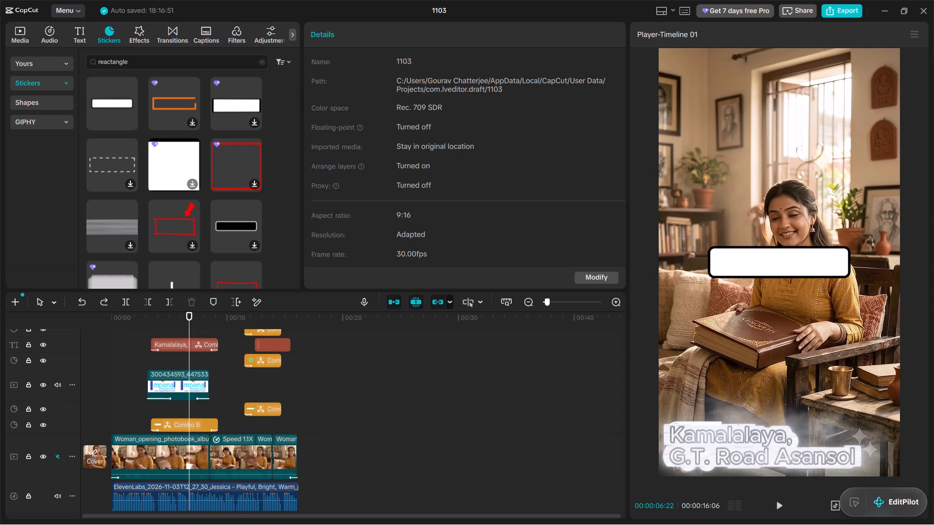
key("ctrl+z")
key("ctrl+z")
key("ctrl+z")
key("ctrl+z")
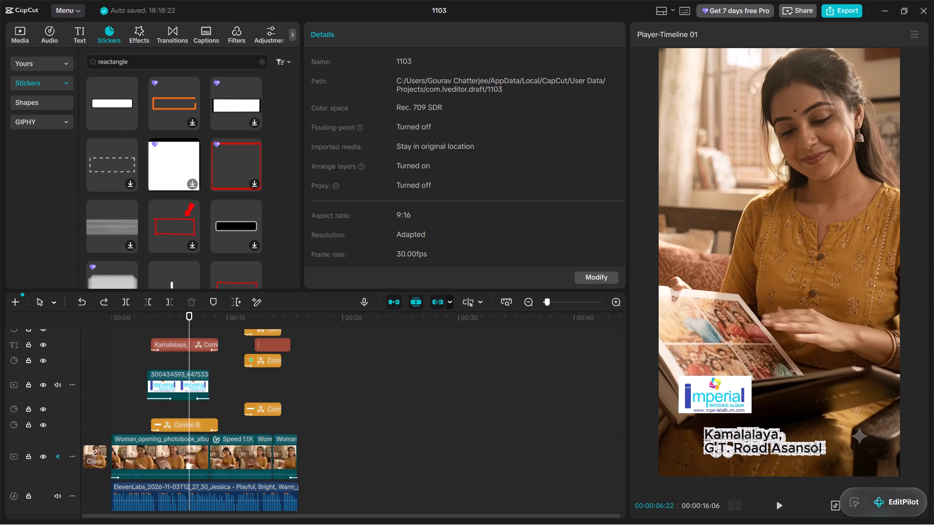
key("ctrl+z")
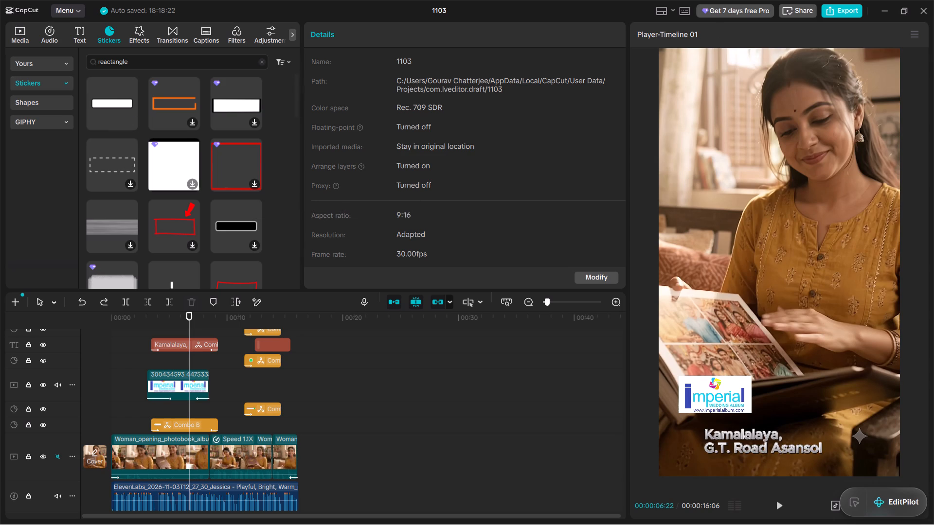
Add the white rounded rectangle sticker at 00:00:06:22 and place it behind the Kamalalaya address text, at about X -419, Y -1602.
left_click(133, 124)
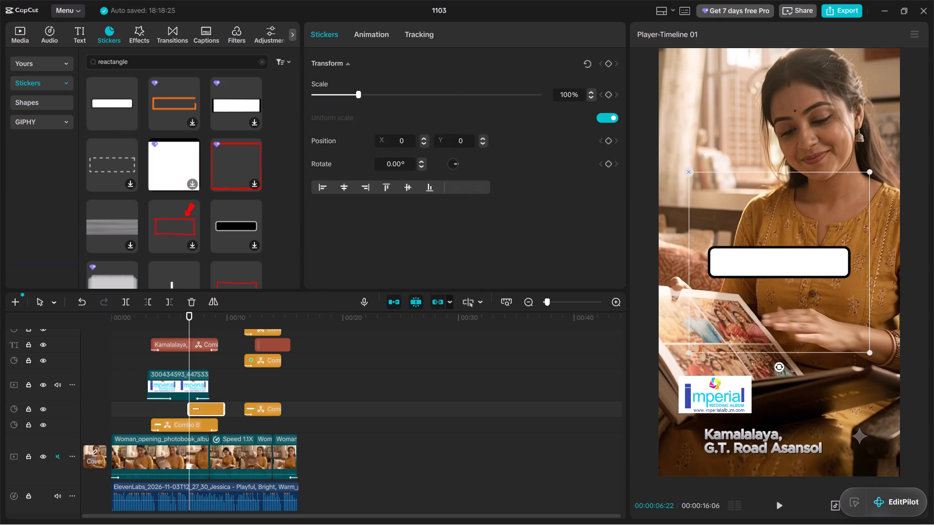
left_click_drag(788, 263, 751, 436)
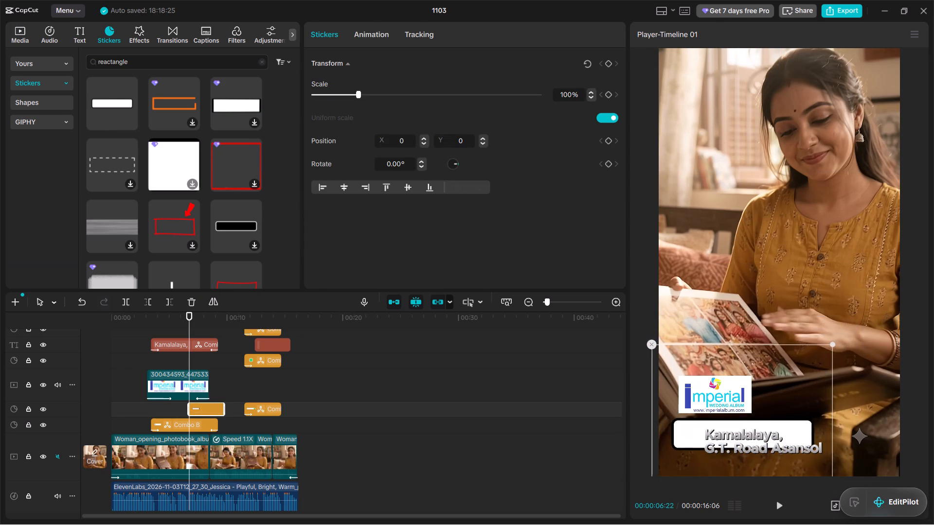
left_click_drag(751, 436, 743, 439)
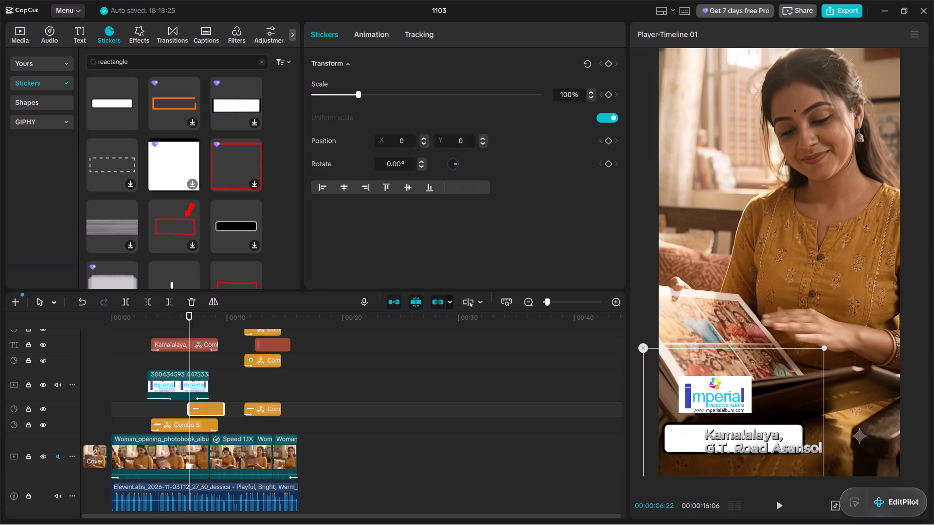
left_click_drag(743, 439, 747, 438)
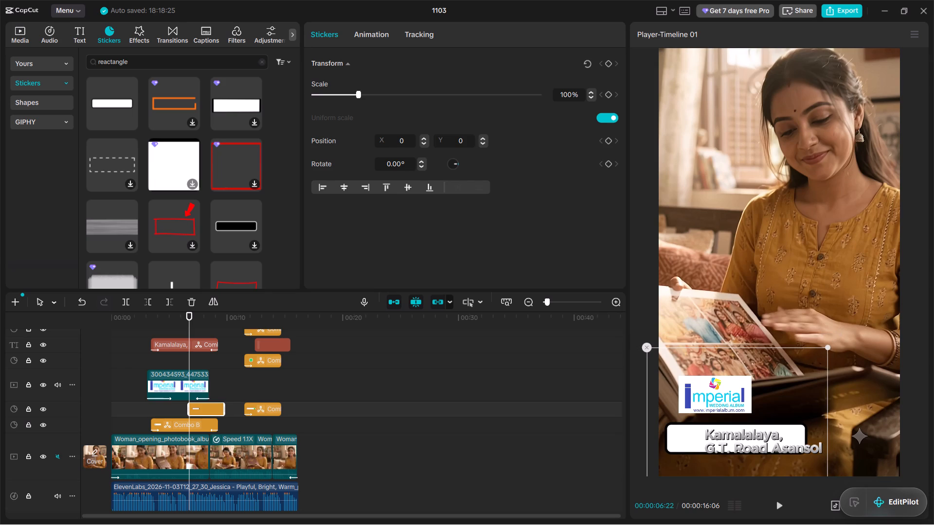
left_click_drag(747, 438, 744, 439)
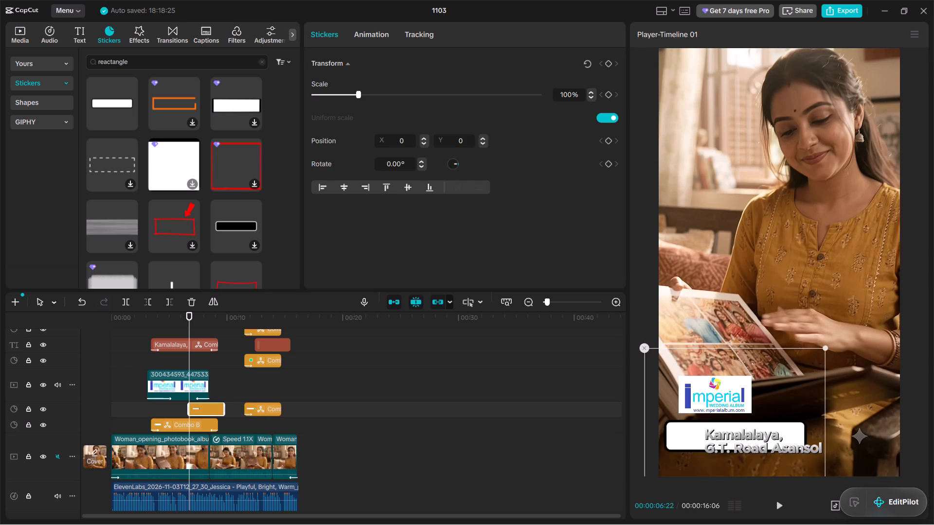
left_click_drag(744, 439, 741, 441)
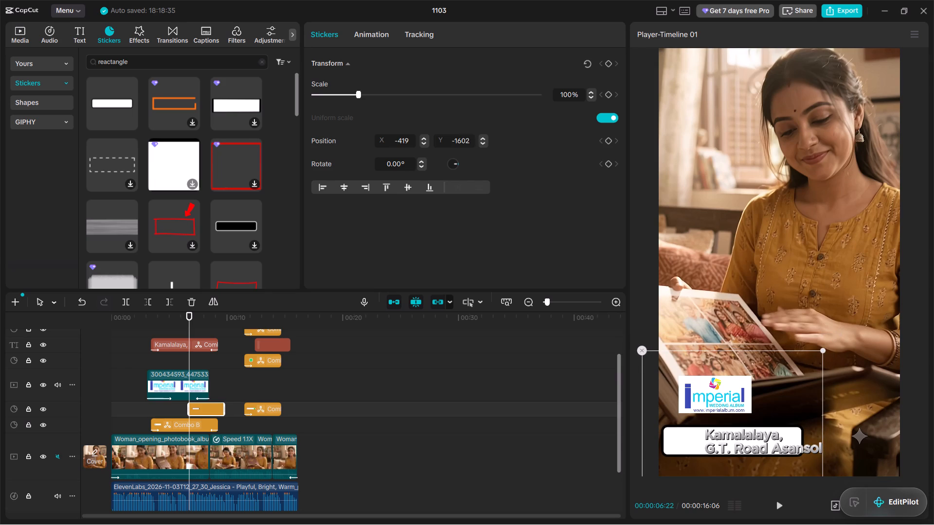
Reposition the white rounded rectangle sticker behind the Kamalalaya address text at about X -335, Y -1553.
scroll(226, 207, "down", 4)
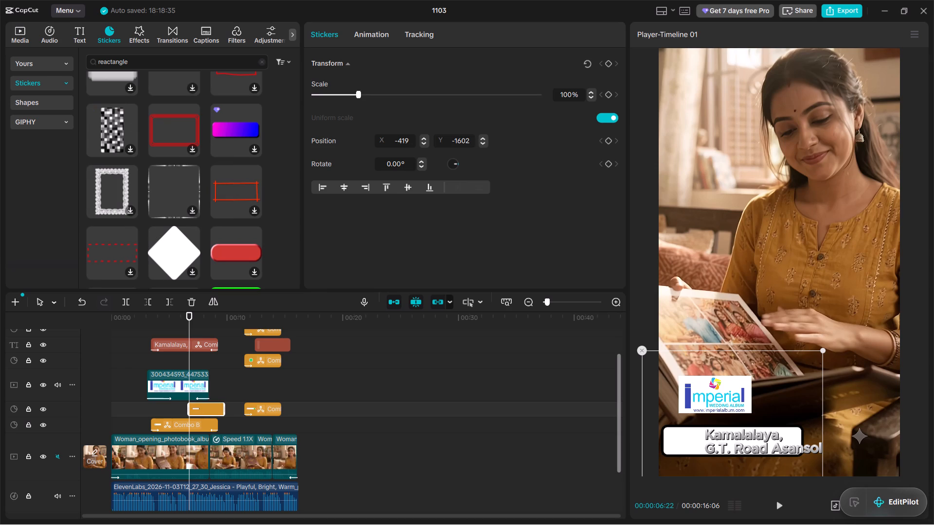
left_click_drag(675, 429, 693, 308)
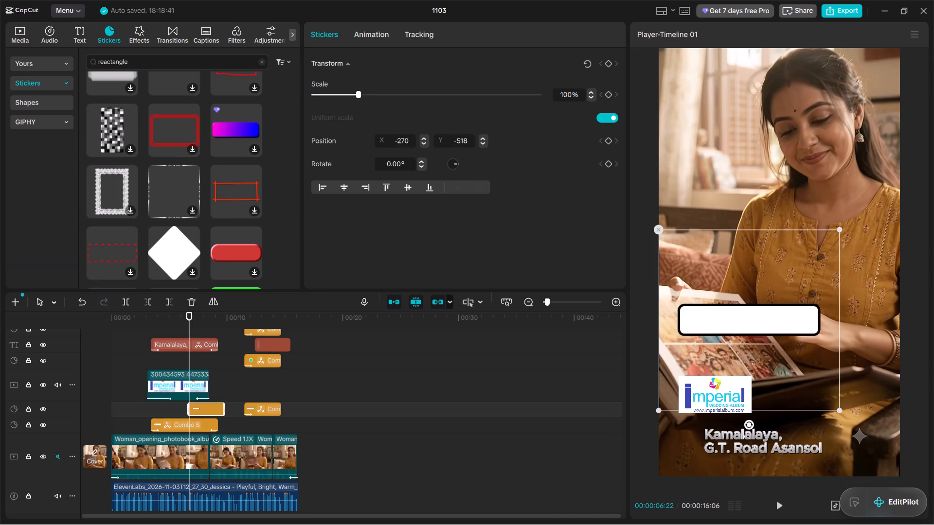
right_click(719, 324)
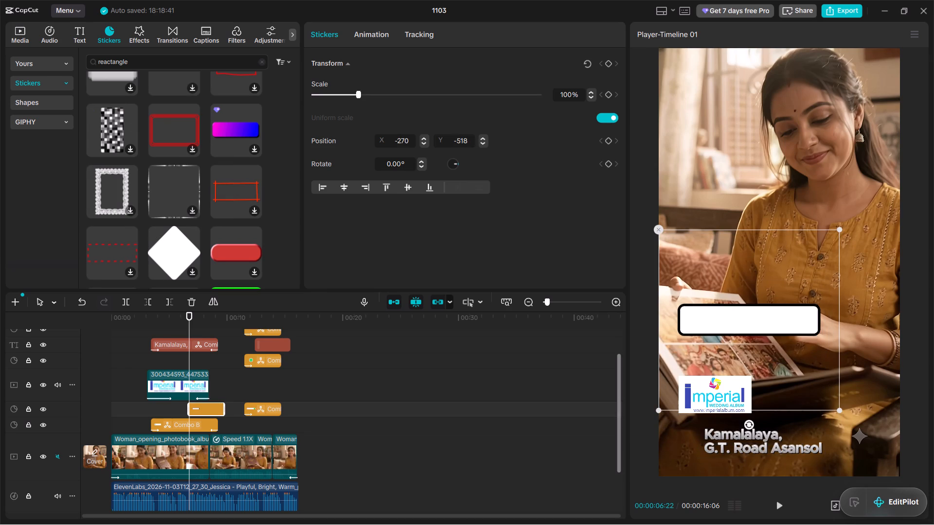
scroll(242, 400, "up", 2)
scroll(253, 394, "down", 1)
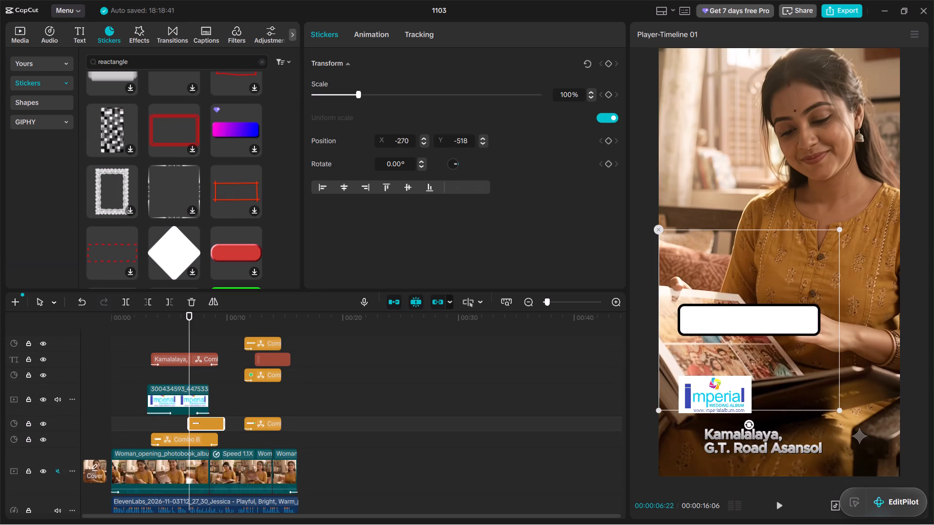
right_click(200, 425)
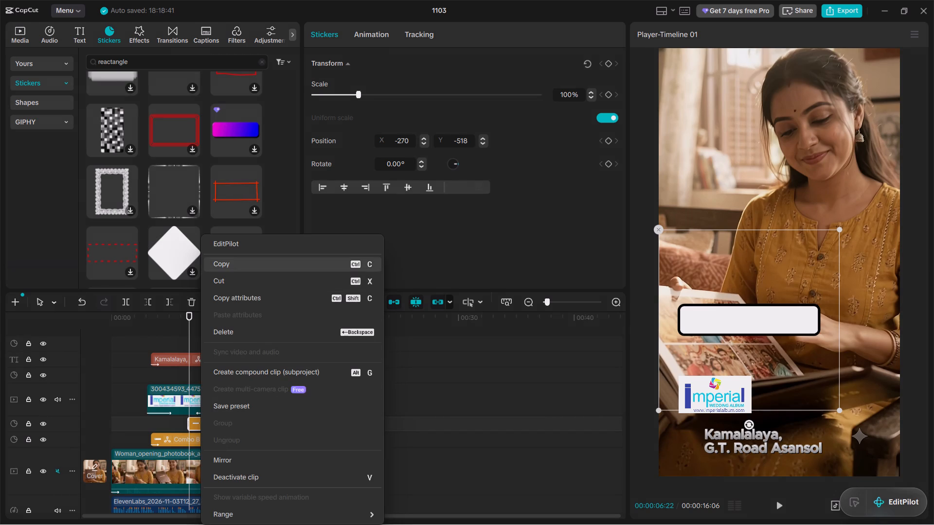
left_click(448, 357)
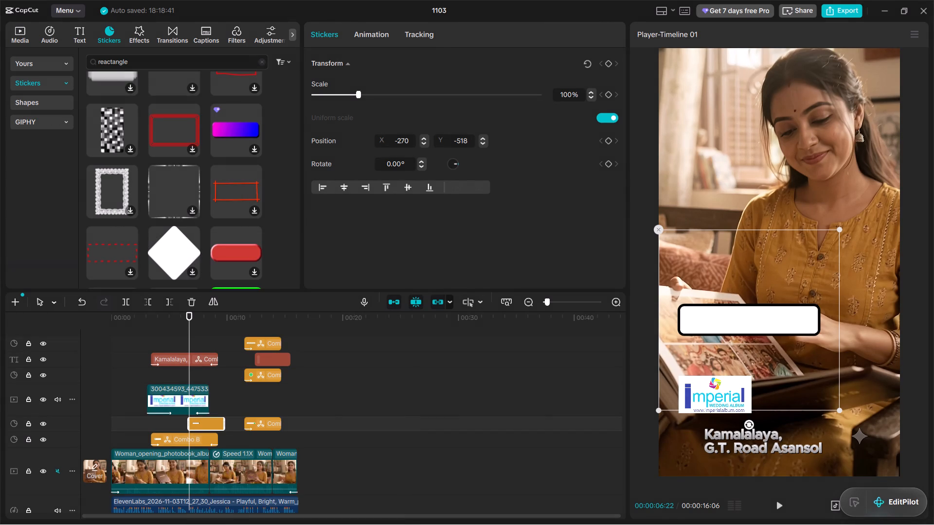
left_click_drag(750, 316, 734, 431)
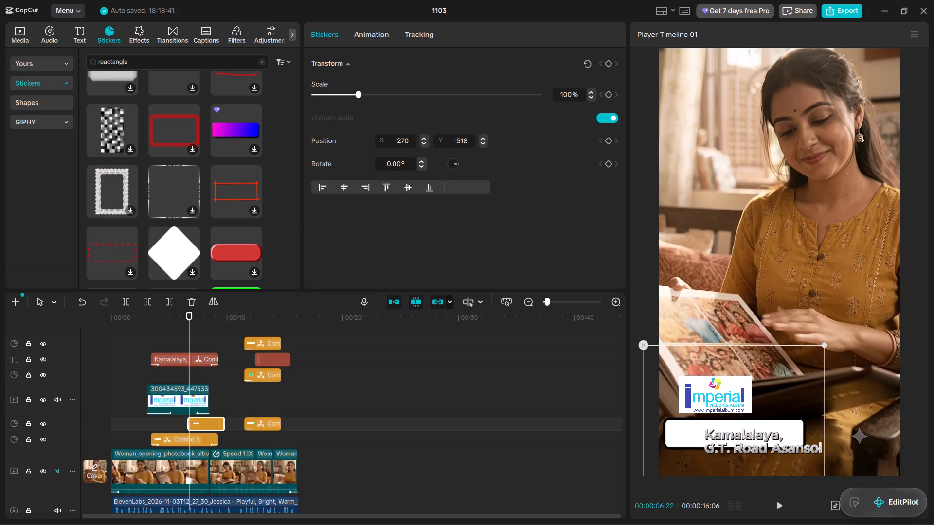
left_click_drag(734, 431, 742, 431)
Browse the rectangle sticker results for an alternative text background and preview the white brush-stroke strip.
scroll(169, 181, "down", 2)
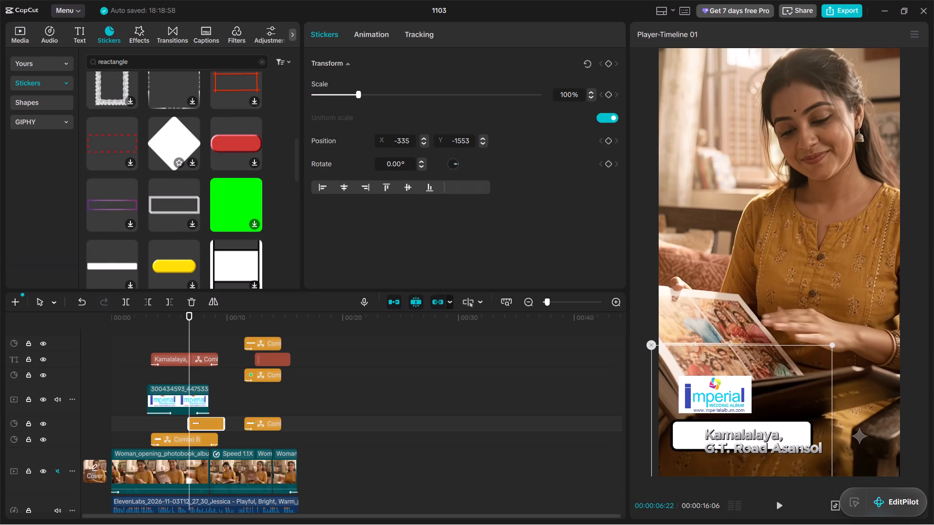
scroll(178, 134, "down", 1)
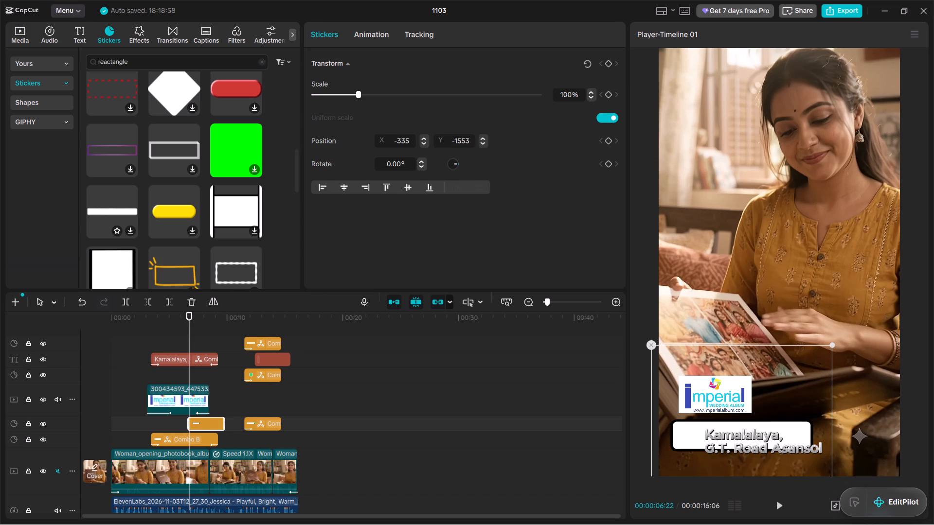
scroll(122, 199, "down", 1)
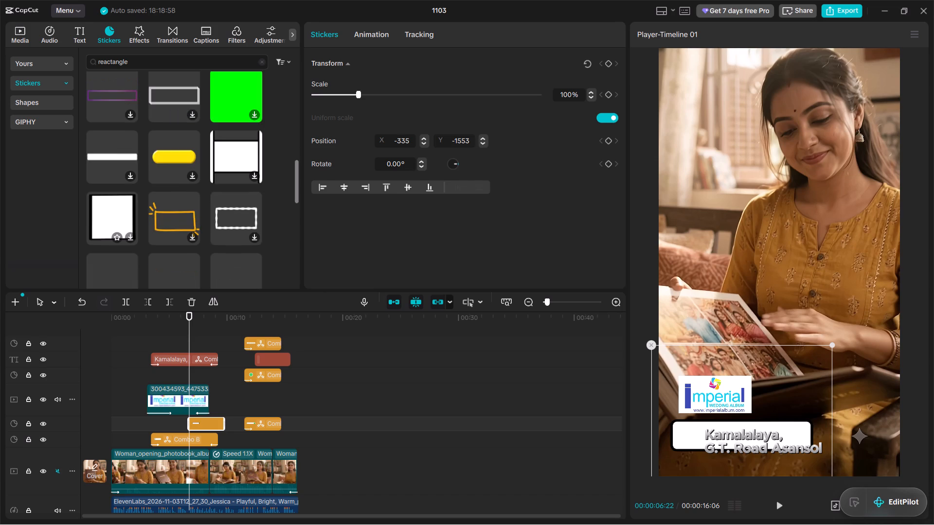
scroll(119, 199, "down", 5)
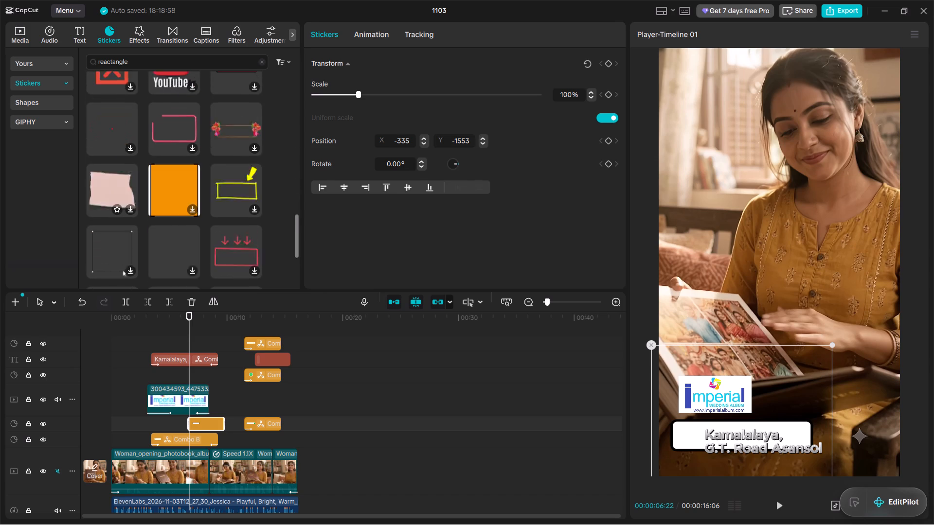
scroll(119, 191, "down", 5)
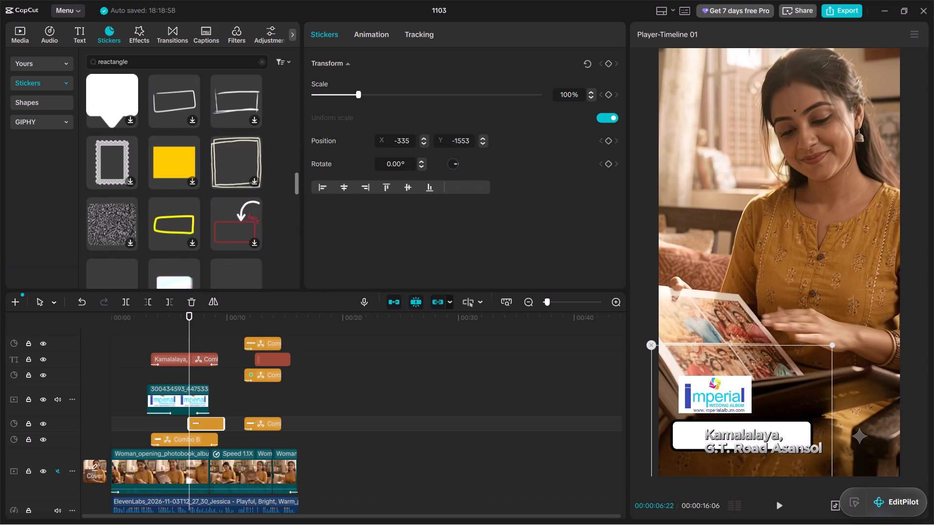
scroll(119, 191, "down", 1)
scroll(202, 192, "down", 3)
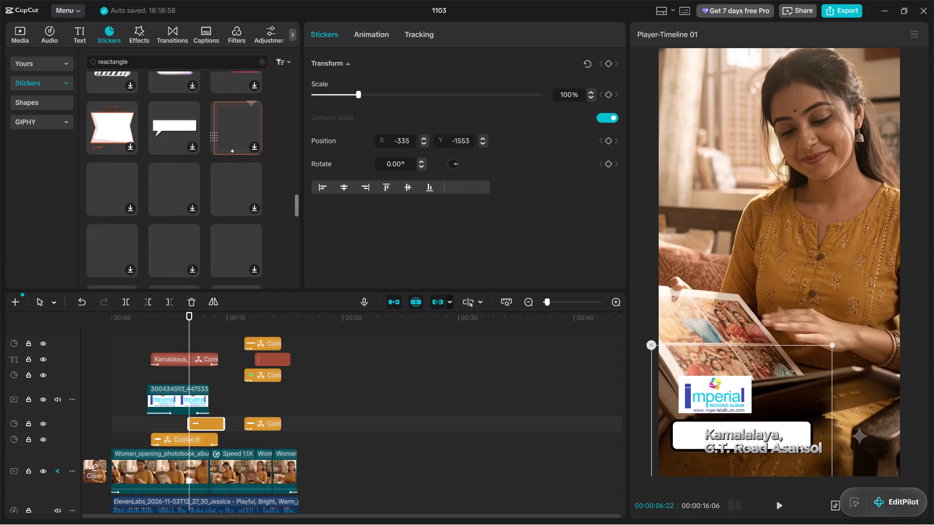
scroll(202, 193, "down", 3)
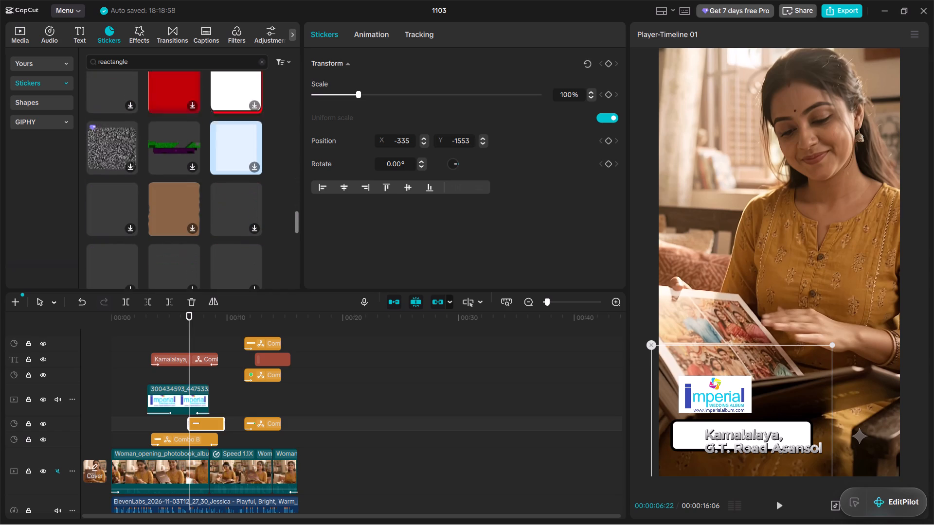
scroll(202, 193, "down", 3)
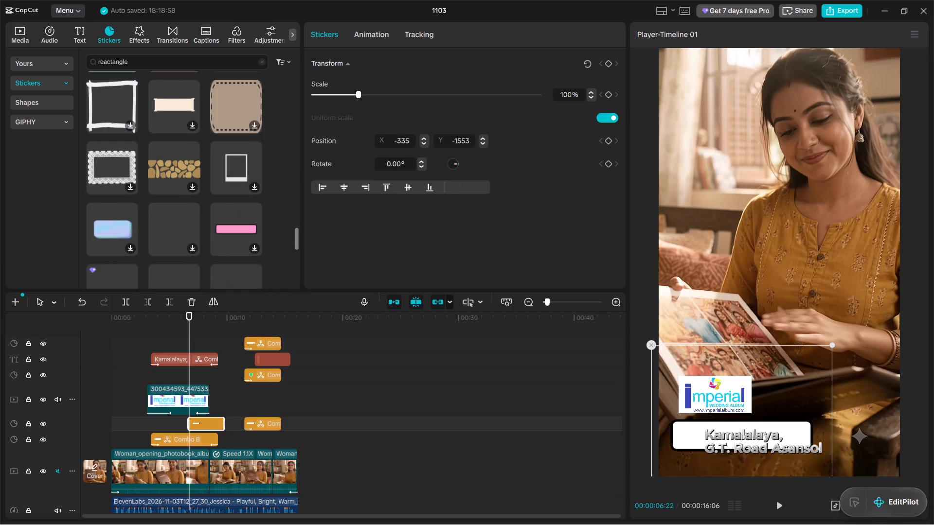
scroll(202, 193, "down", 3)
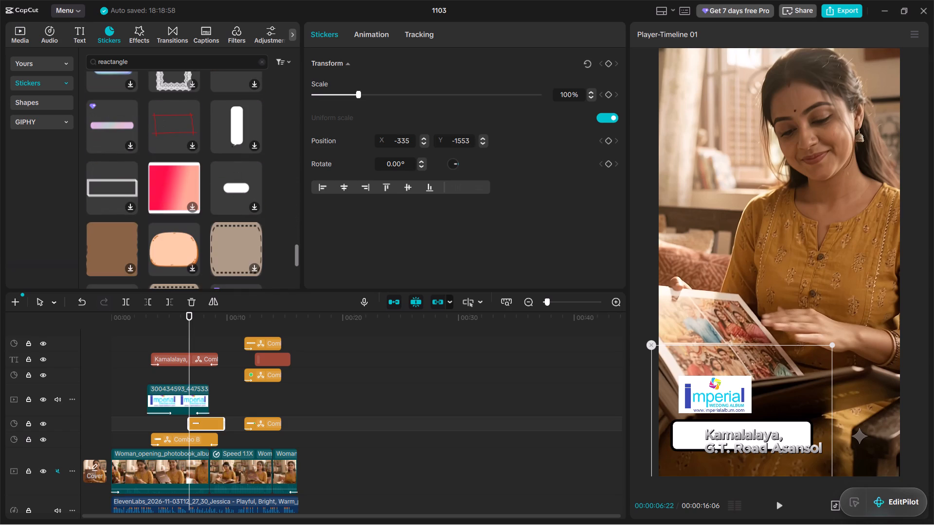
scroll(236, 186, "down", 1)
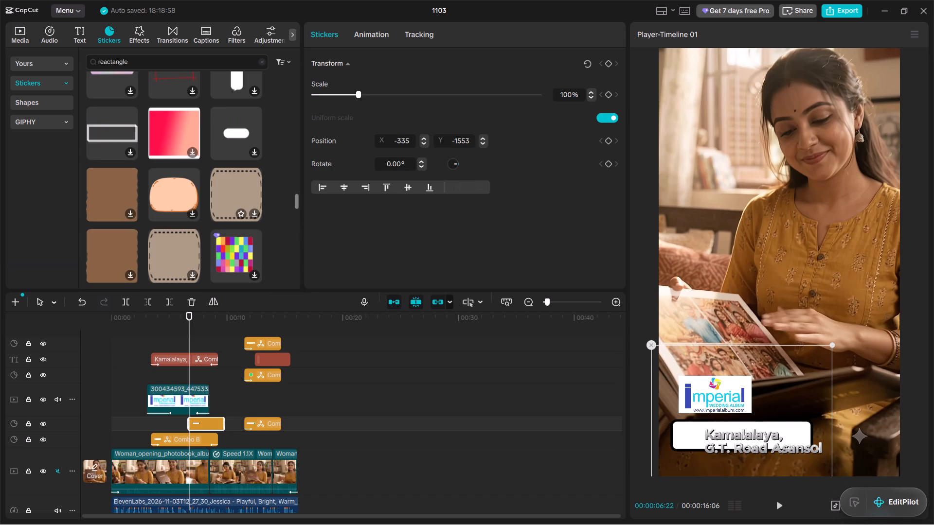
scroll(236, 186, "down", 3)
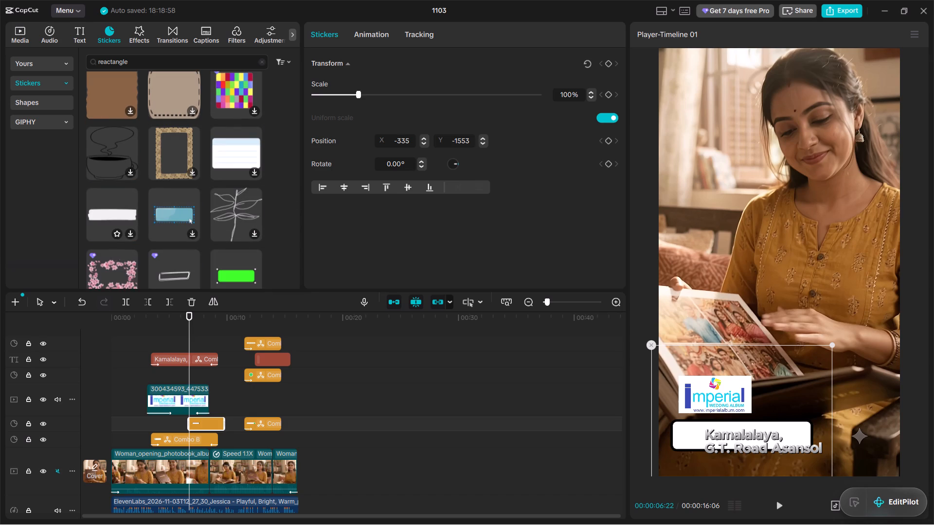
left_click(123, 205)
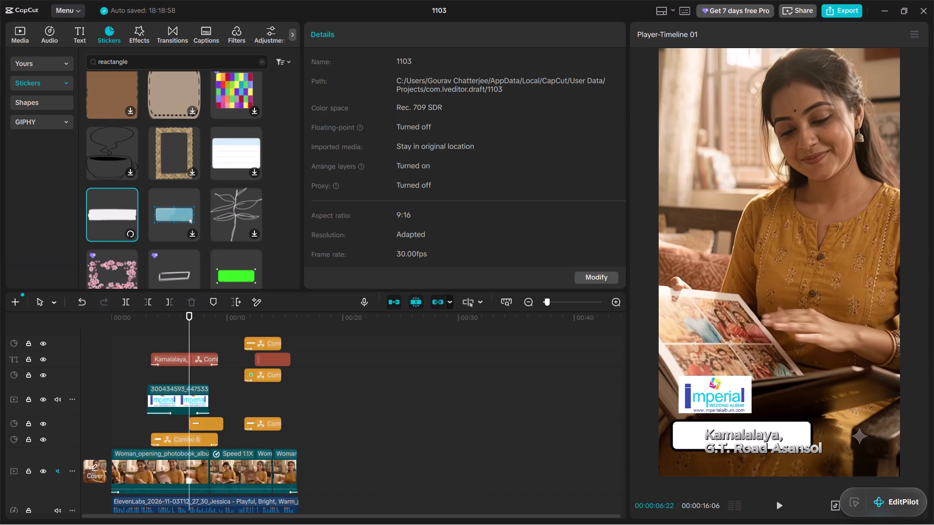
key("space")
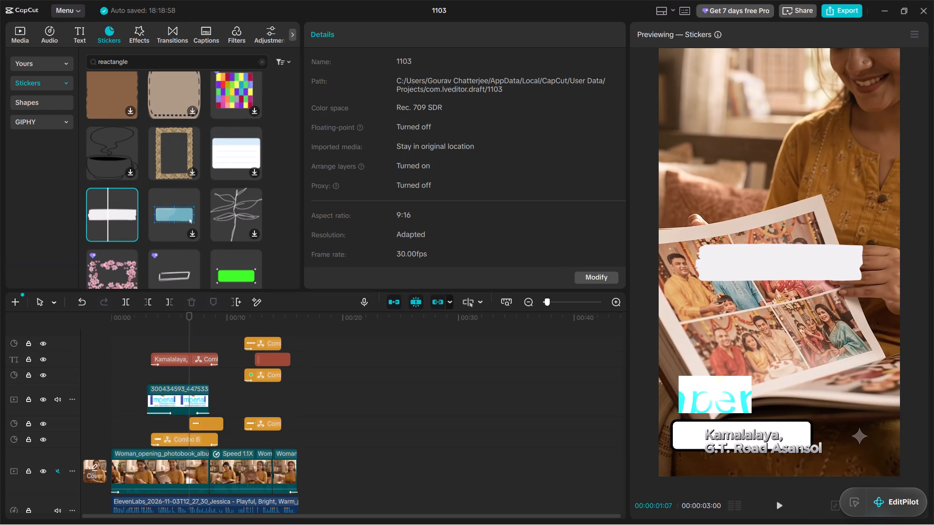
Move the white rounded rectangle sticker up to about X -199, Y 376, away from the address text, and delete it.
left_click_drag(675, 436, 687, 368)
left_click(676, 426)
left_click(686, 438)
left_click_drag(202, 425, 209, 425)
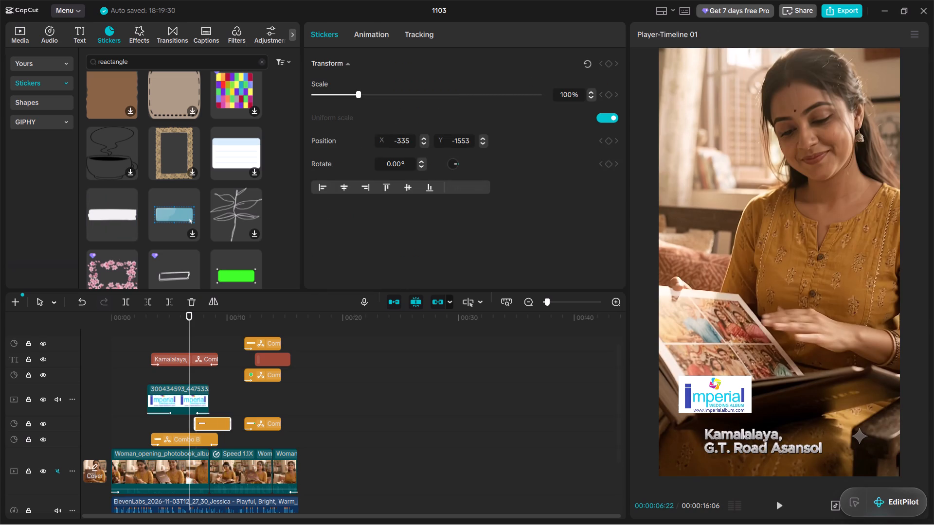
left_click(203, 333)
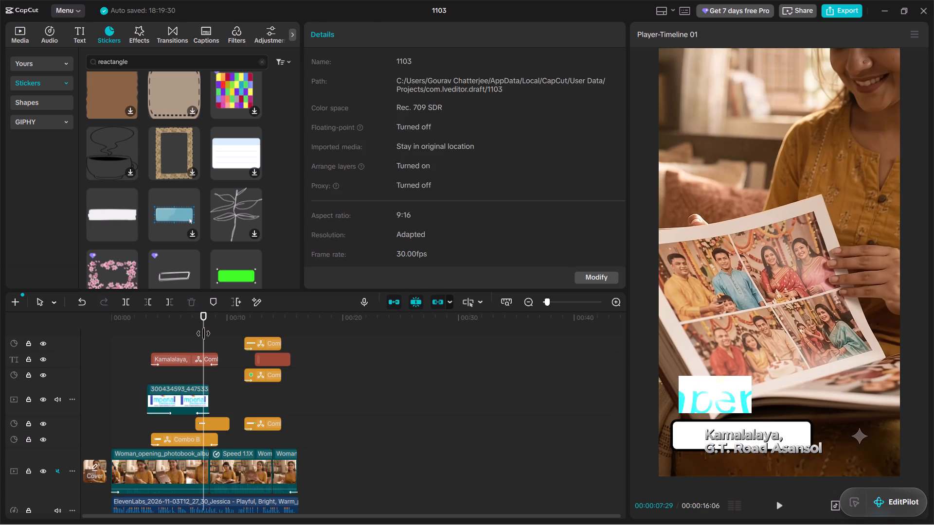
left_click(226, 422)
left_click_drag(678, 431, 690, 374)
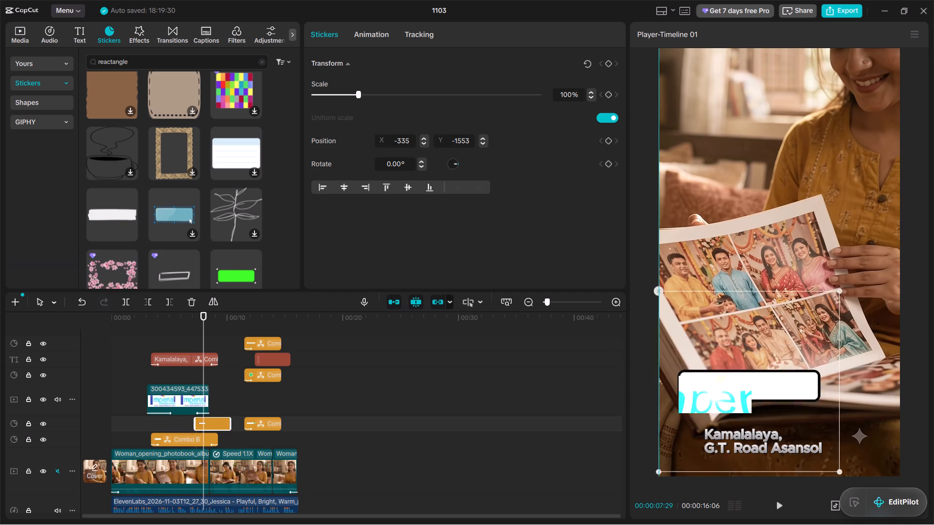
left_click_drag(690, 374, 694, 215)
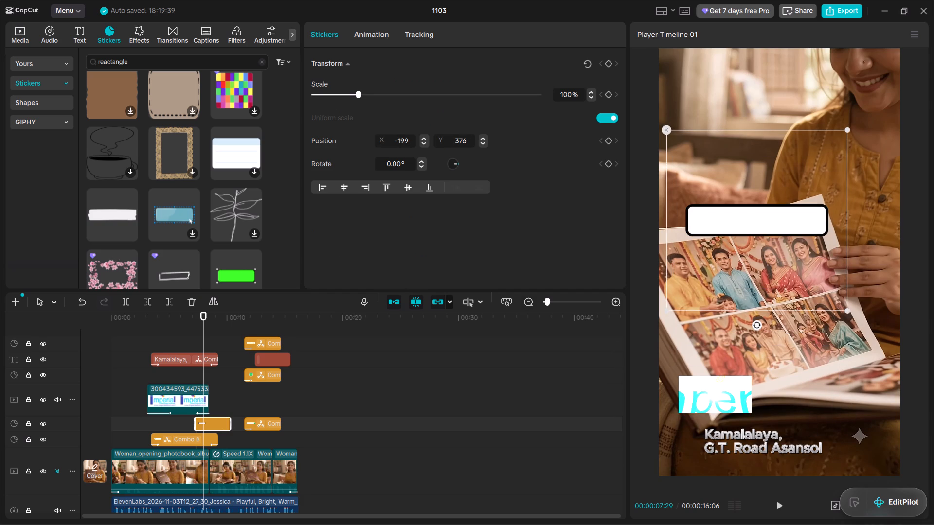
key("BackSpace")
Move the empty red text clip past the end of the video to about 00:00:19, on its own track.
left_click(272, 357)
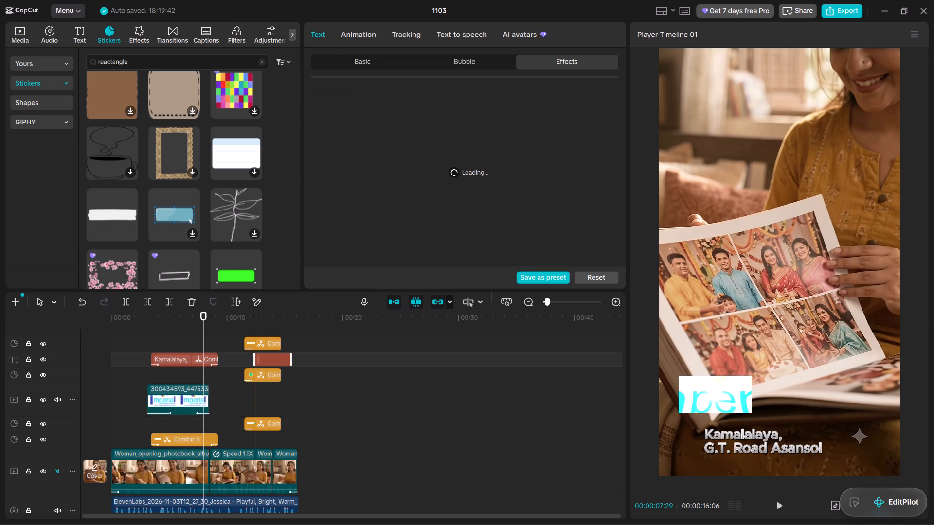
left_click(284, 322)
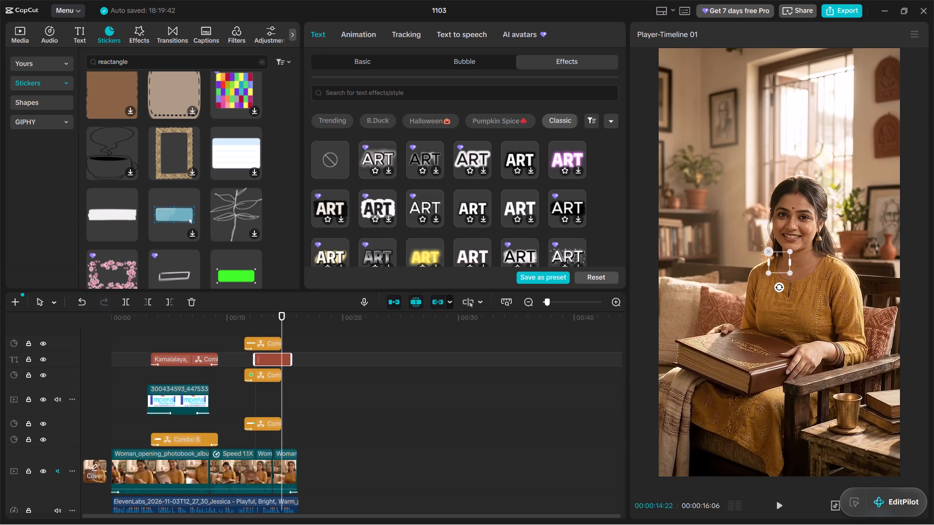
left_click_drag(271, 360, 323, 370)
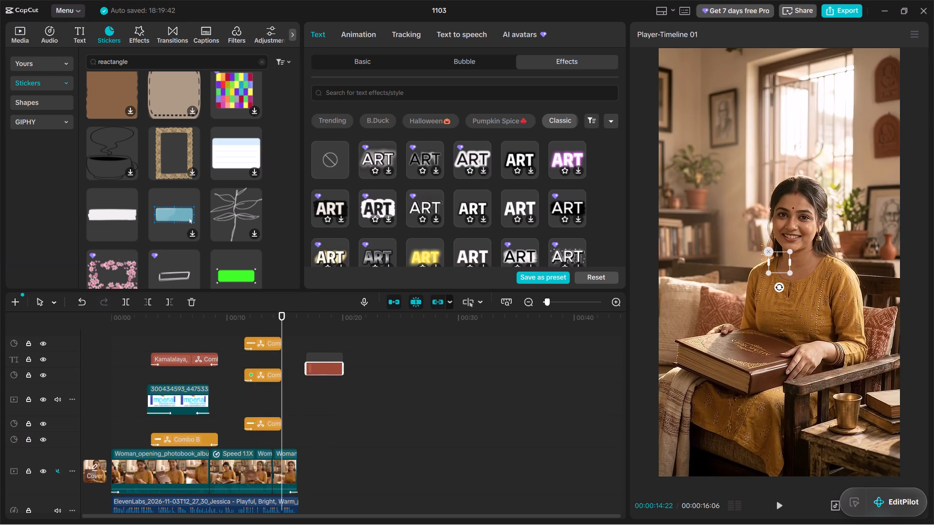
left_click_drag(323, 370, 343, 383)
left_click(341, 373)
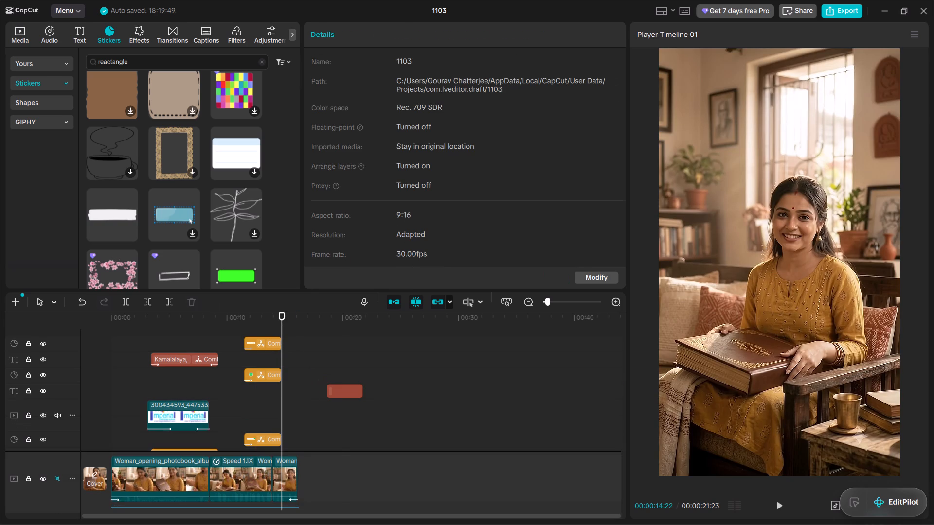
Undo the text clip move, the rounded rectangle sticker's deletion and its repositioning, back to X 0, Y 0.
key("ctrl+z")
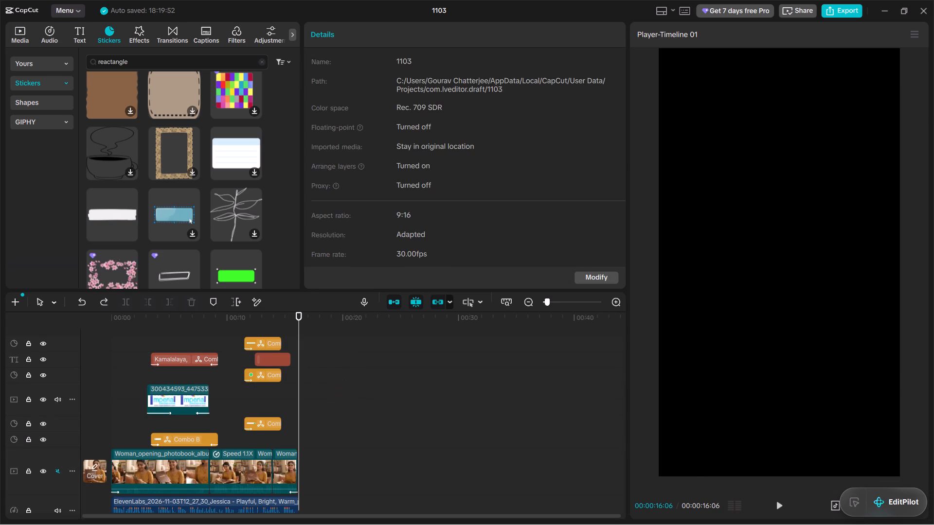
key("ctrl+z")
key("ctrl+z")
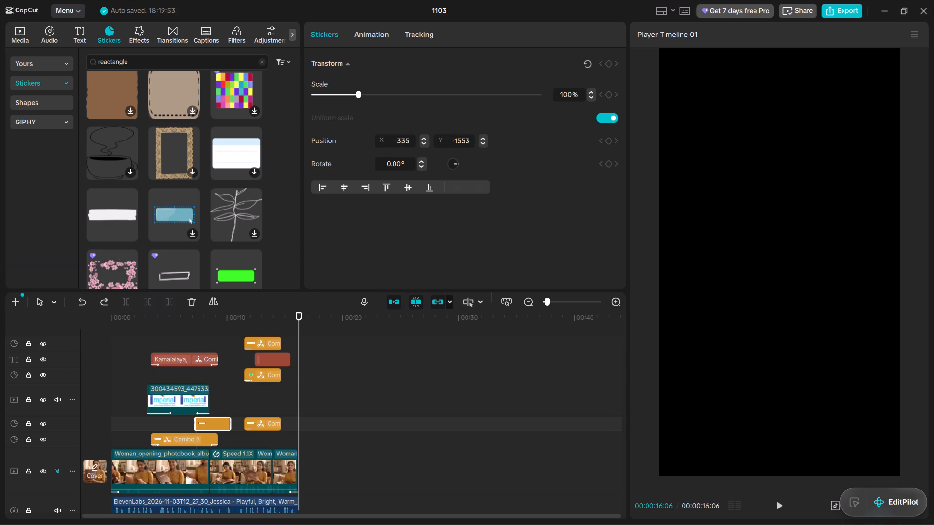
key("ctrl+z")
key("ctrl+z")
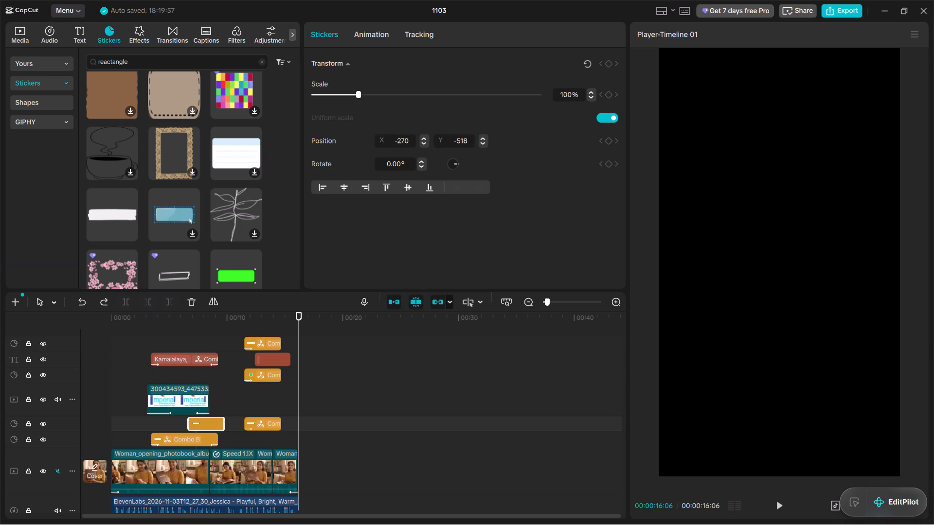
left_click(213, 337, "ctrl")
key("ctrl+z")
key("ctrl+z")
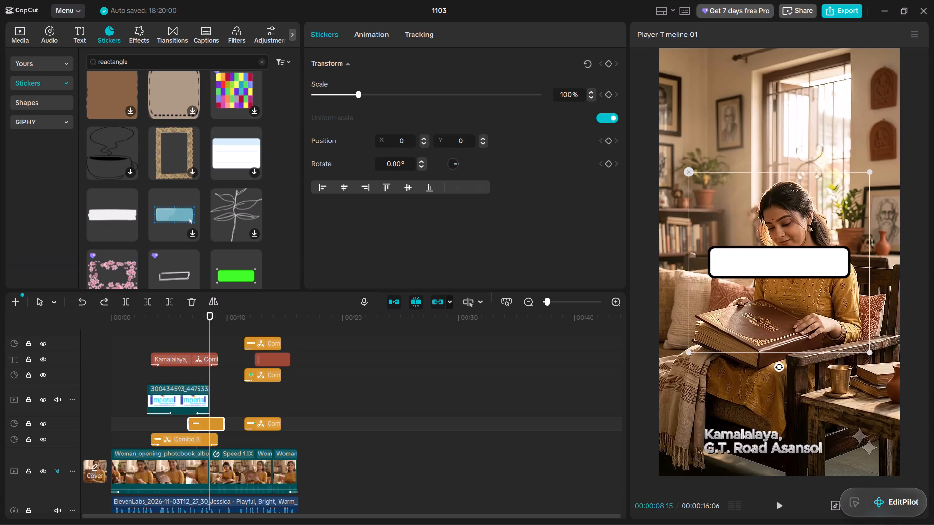
Add the white brush-stroke strip sticker at 00:00:08:15 and move its clip past the video's end to about 00:00:21.
left_click(131, 229)
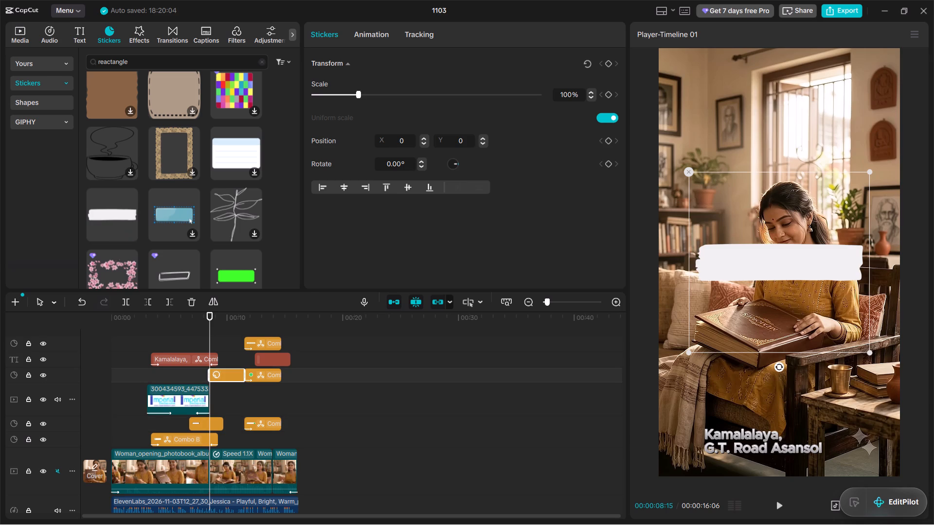
left_click_drag(233, 369, 268, 400)
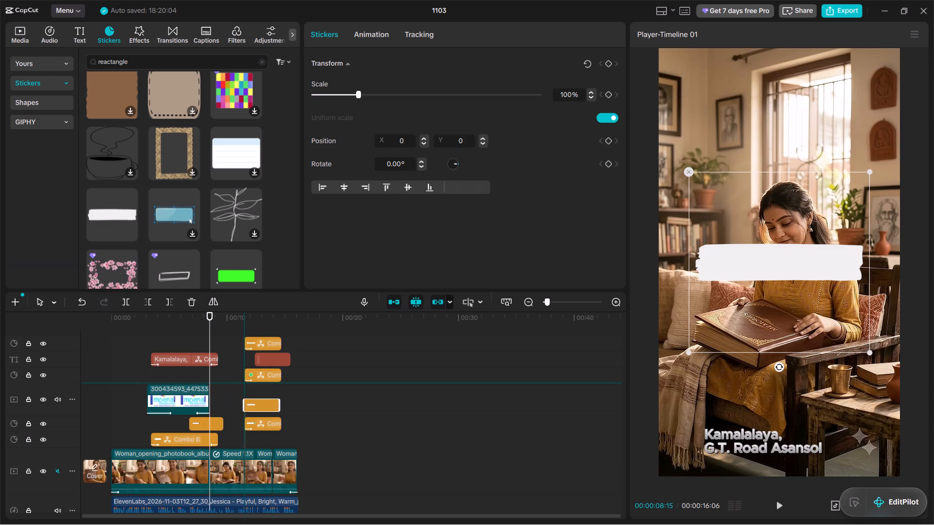
left_click_drag(268, 400, 377, 402)
Lengthen the rounded rectangle sticker clip to about 5 seconds and move it past the video's end to about 00:00:24.
left_click_drag(220, 423, 253, 420)
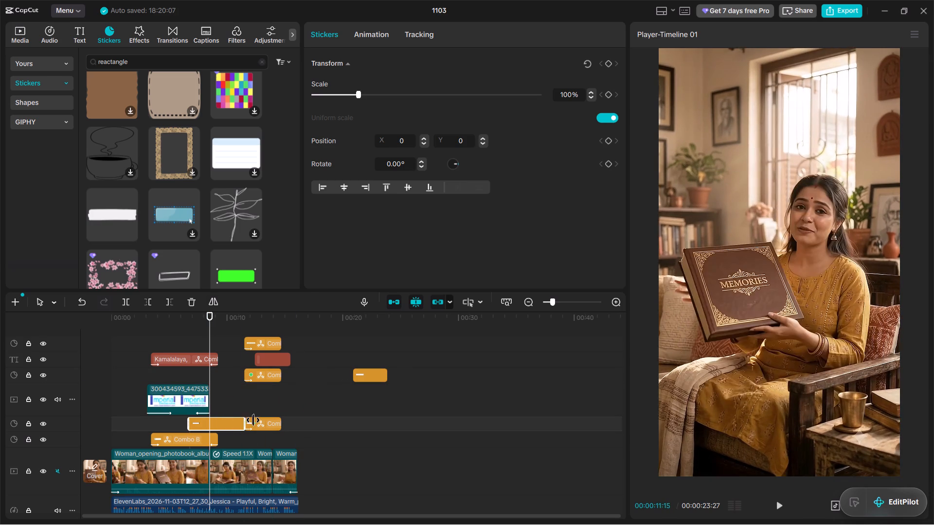
left_click_drag(253, 420, 246, 420)
left_click_drag(225, 426, 424, 434)
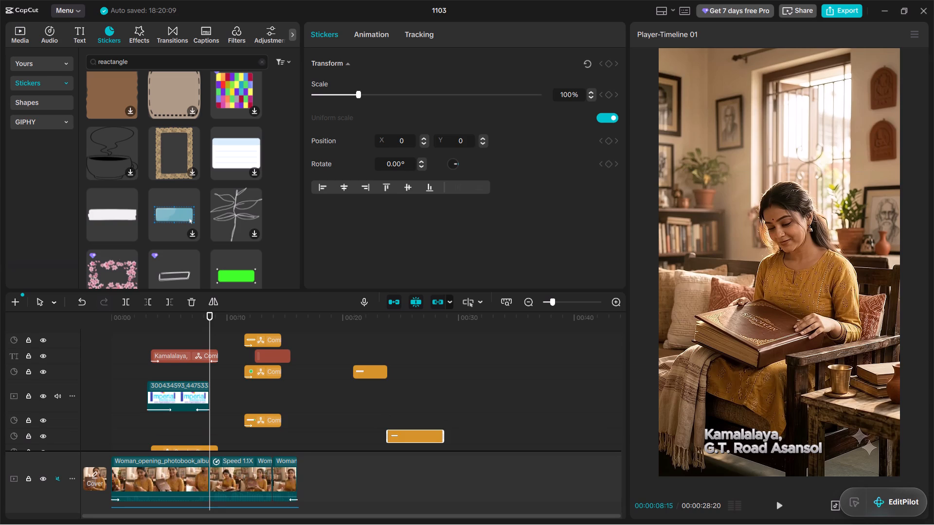
Move the brush-stroke strip clip below the Imperial logo clip, aligned with its start, and extend it to 00:00:08:15.
left_click_drag(372, 372, 171, 429)
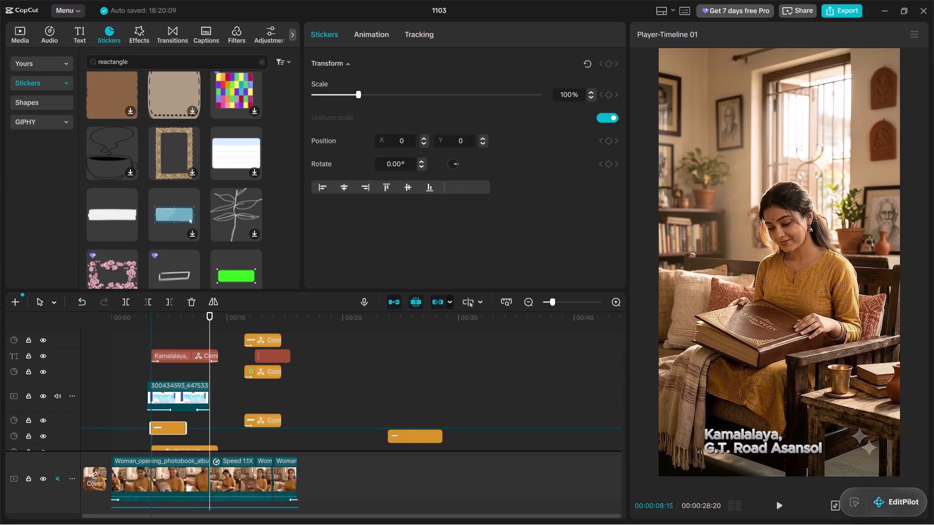
left_click_drag(171, 429, 168, 430)
left_click_drag(181, 435, 197, 435)
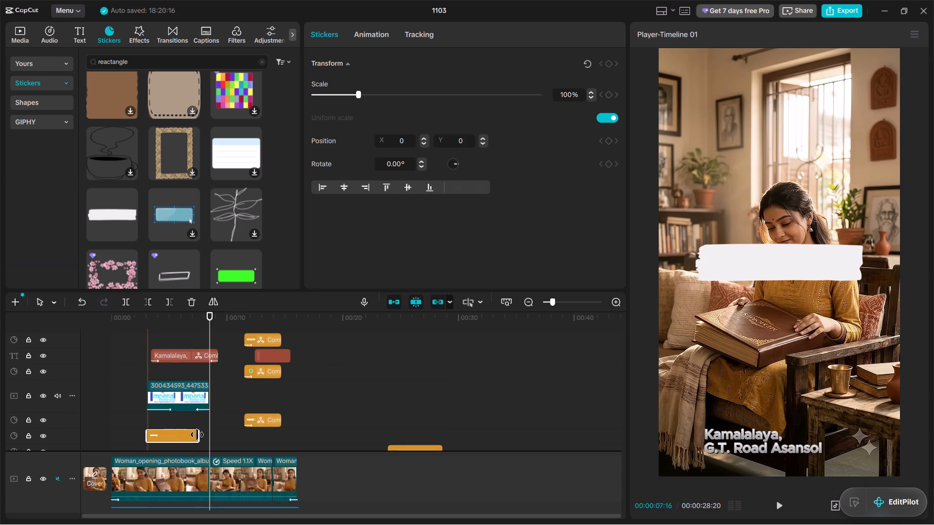
left_click_drag(197, 435, 206, 435)
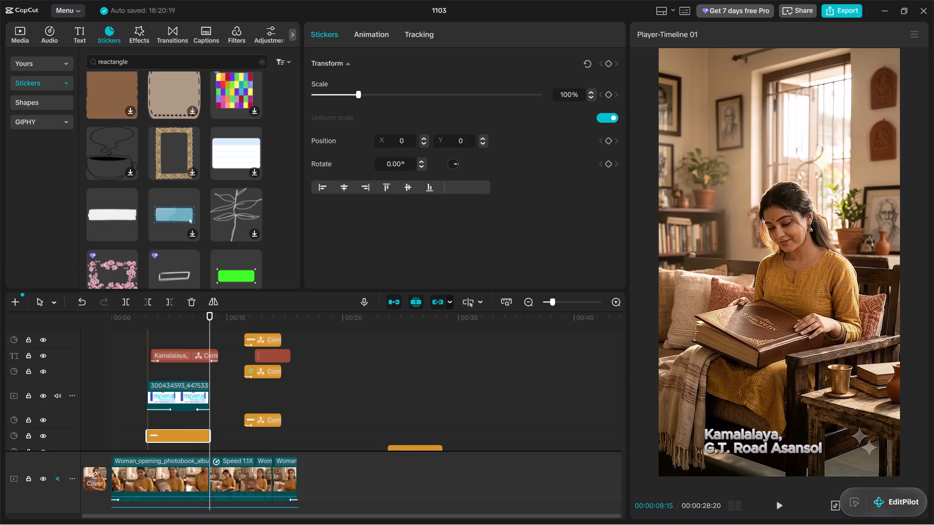
Place the white brush-stroke strip behind the Kamalalaya address text at about X -363, Y -1558, scaled to 94%.
left_click(183, 332)
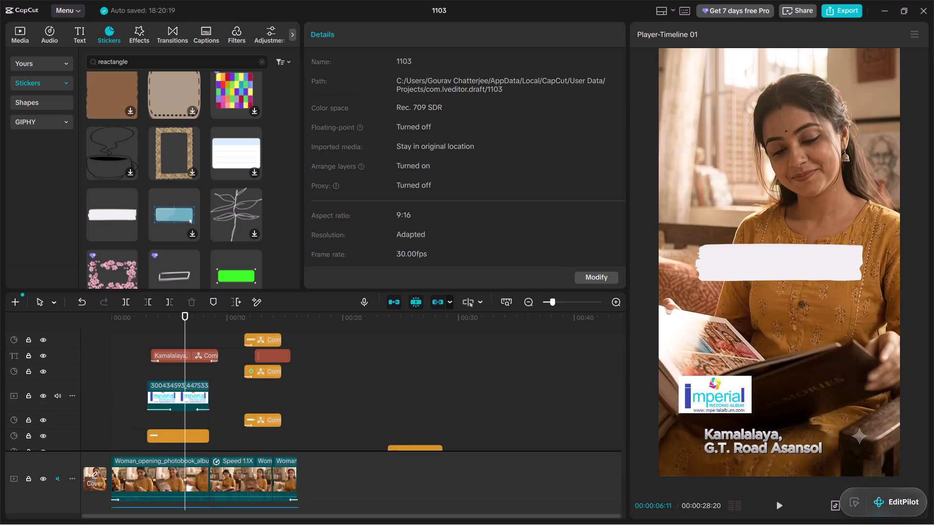
left_click_drag(794, 267, 775, 421)
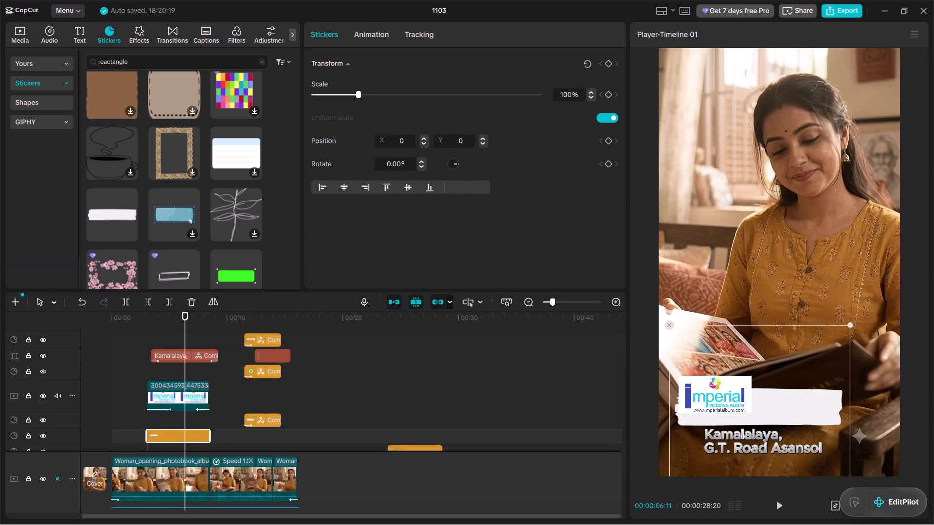
left_click_drag(775, 421, 765, 437)
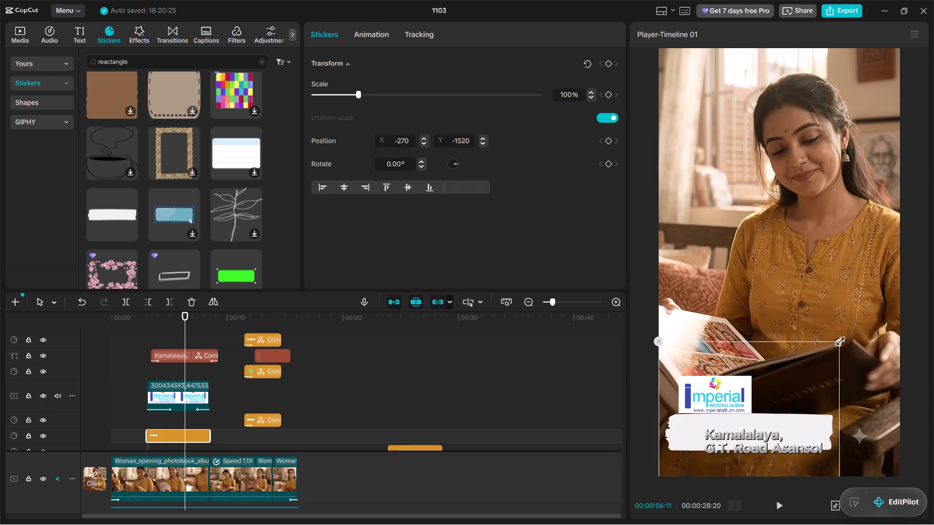
left_click_drag(837, 340, 844, 335)
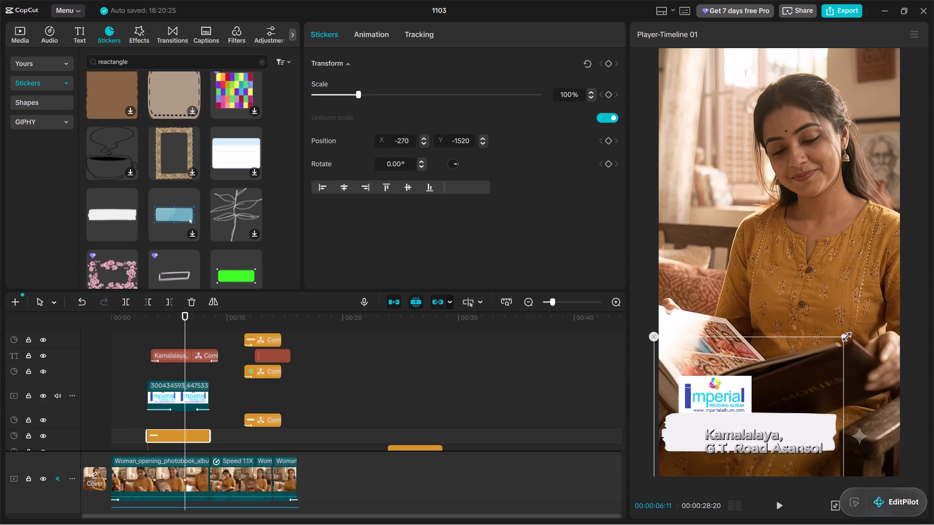
left_click_drag(844, 335, 835, 356)
left_click_drag(811, 418, 801, 422)
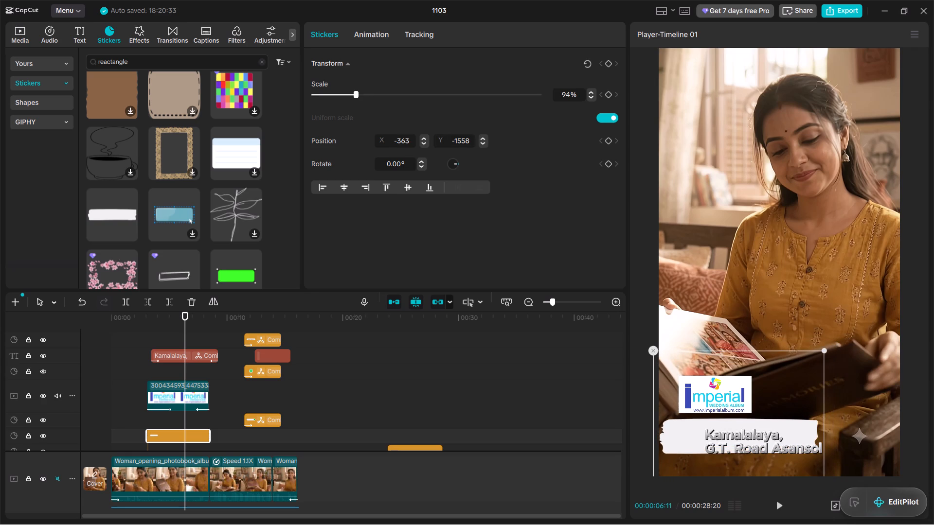
Move the Imperial logo slightly up, clear of the white strip behind the address text.
left_click(718, 310)
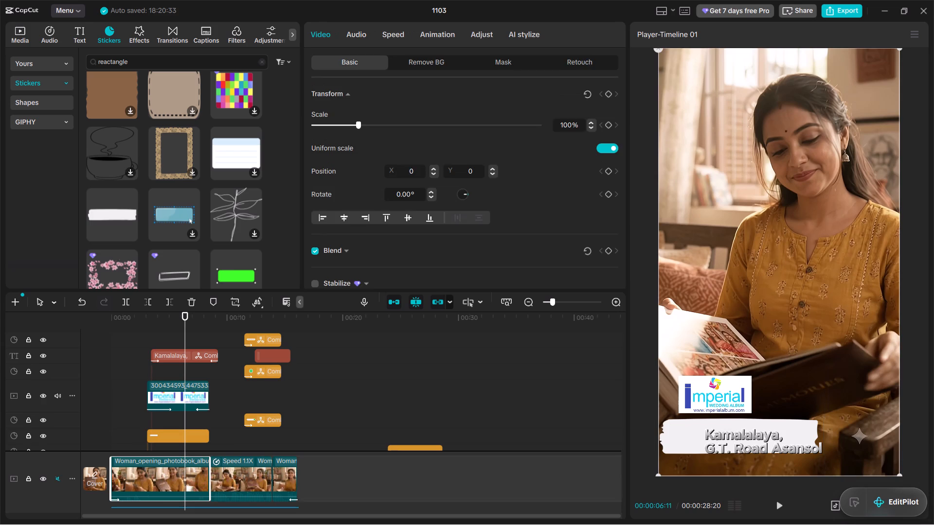
left_click(723, 392)
left_click(723, 392)
left_click(723, 392)
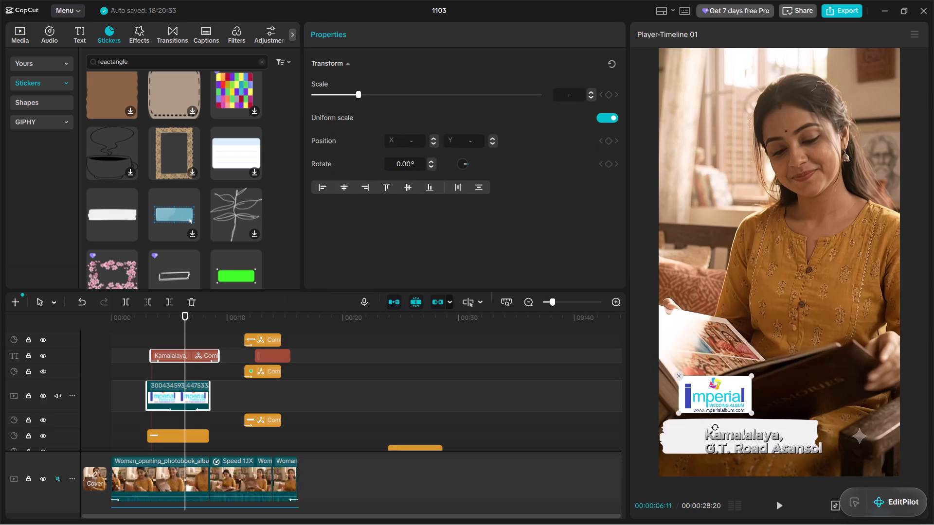
left_click_drag(723, 392, 720, 378)
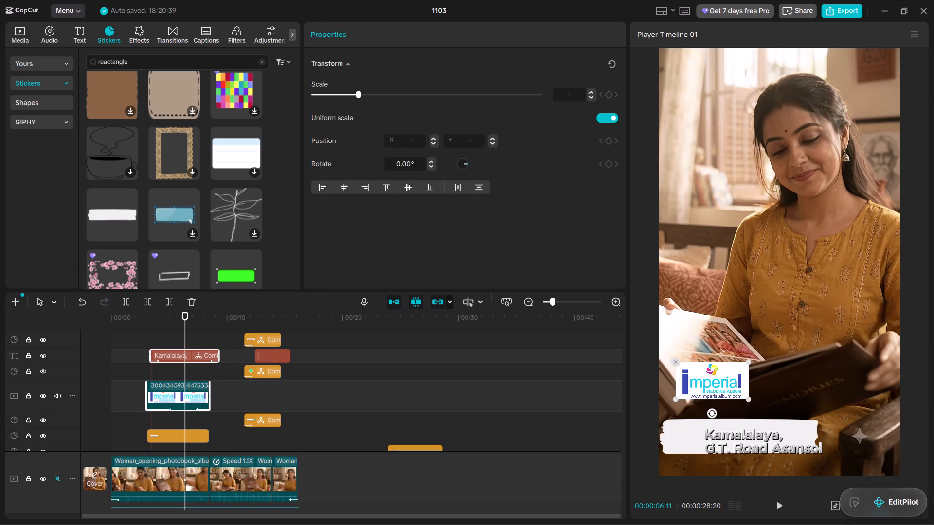
Reposition the white brush-stroke strip so it extends off the frame's left edge, at about X -803, Y -1455.
left_click(785, 427)
left_click(680, 450)
left_click_drag(680, 450, 683, 437)
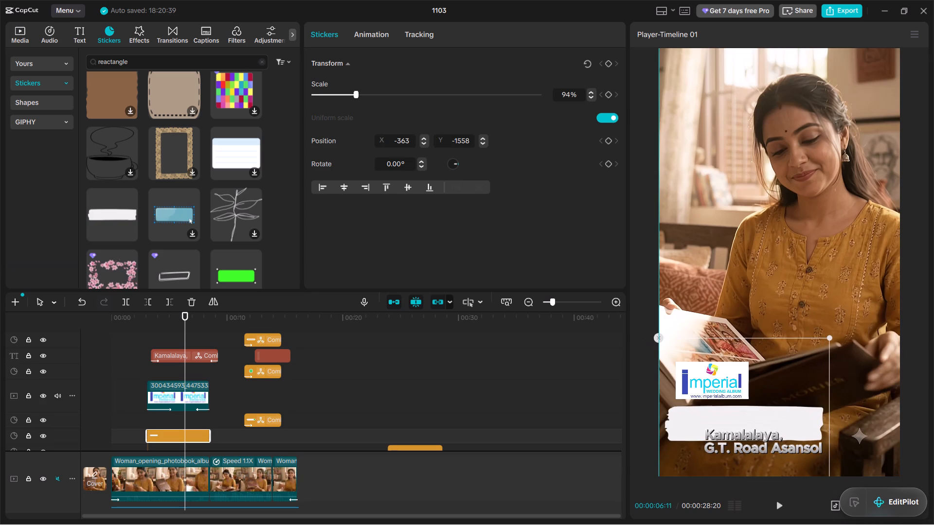
left_click_drag(683, 437, 681, 439)
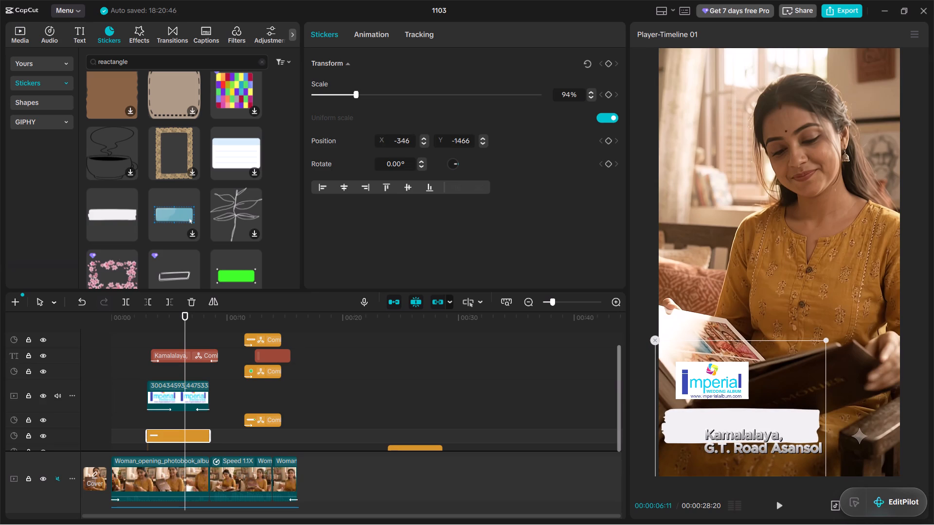
left_click_drag(672, 422, 621, 421)
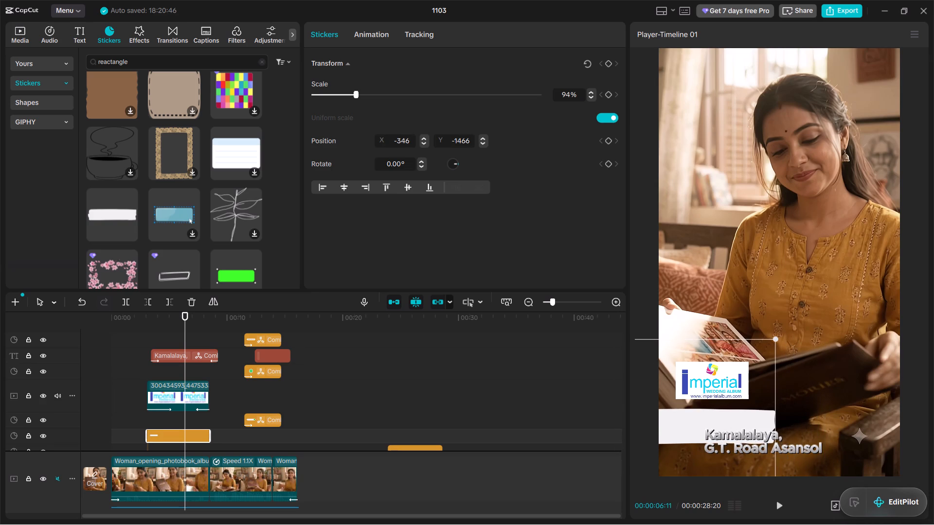
left_click_drag(621, 421, 621, 421)
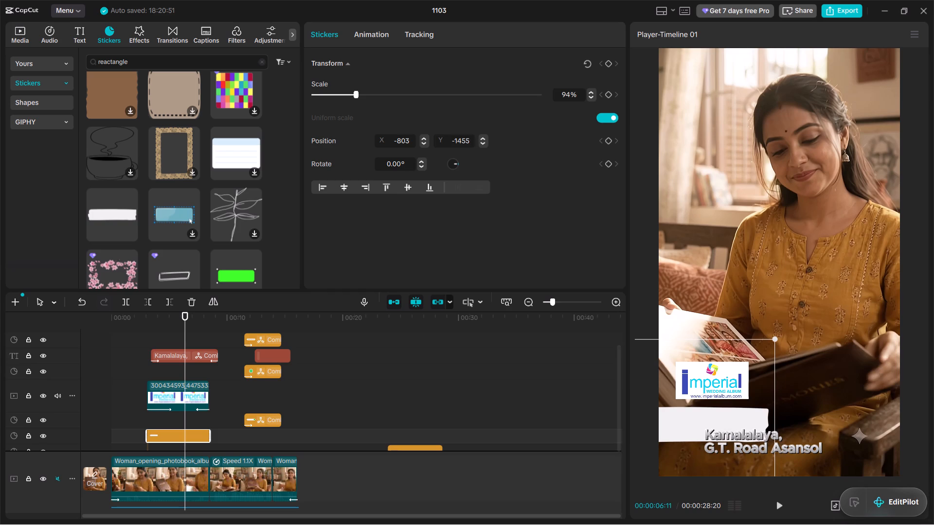
Duplicate the brush-stroke strip clip and place the copy on the track directly above the original, aligned with its start.
right_click(194, 440)
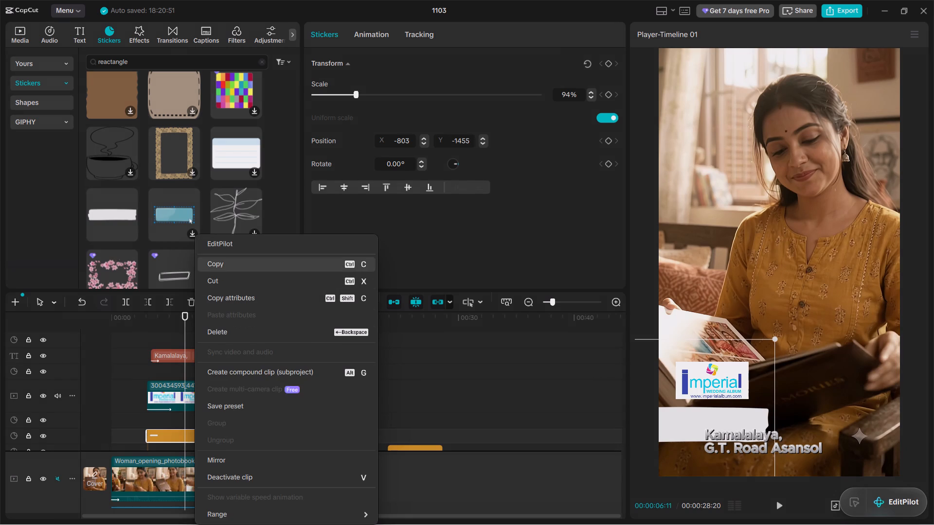
left_click(250, 259)
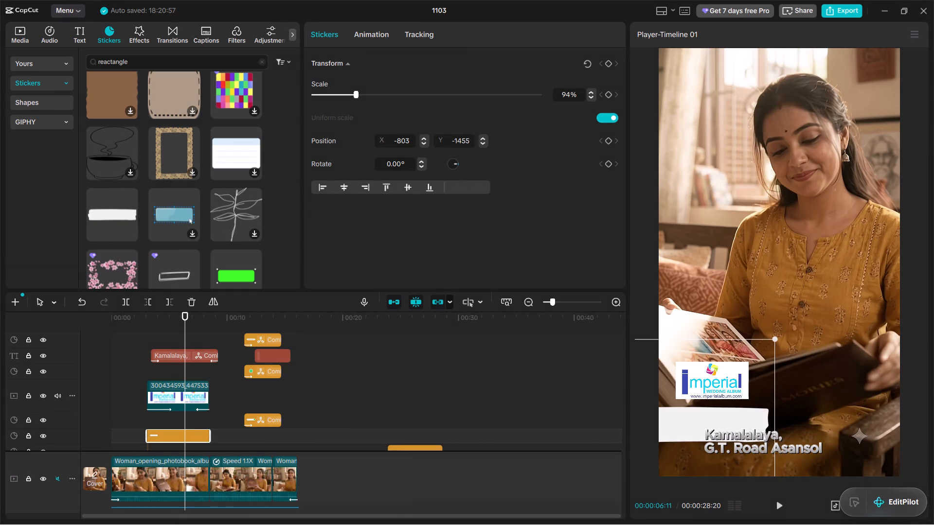
left_click(214, 421)
left_click(181, 420)
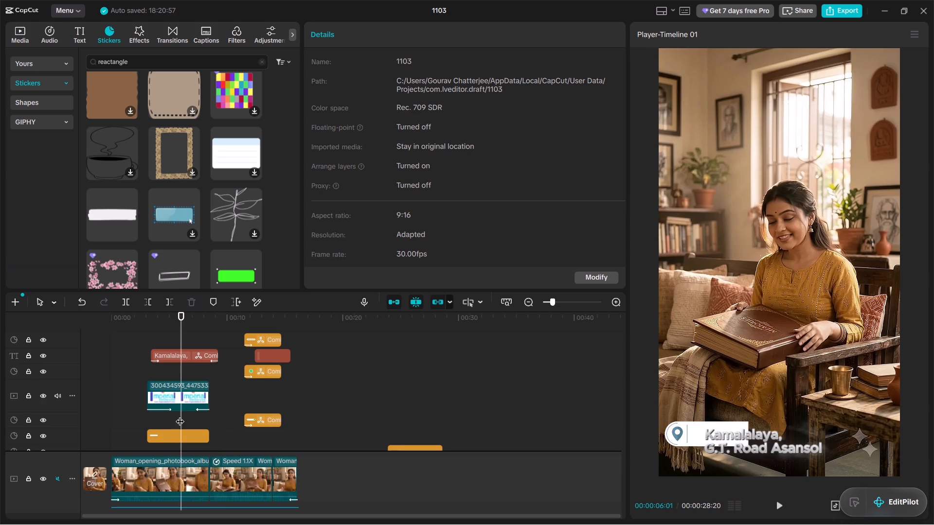
right_click(180, 414)
left_click(210, 487)
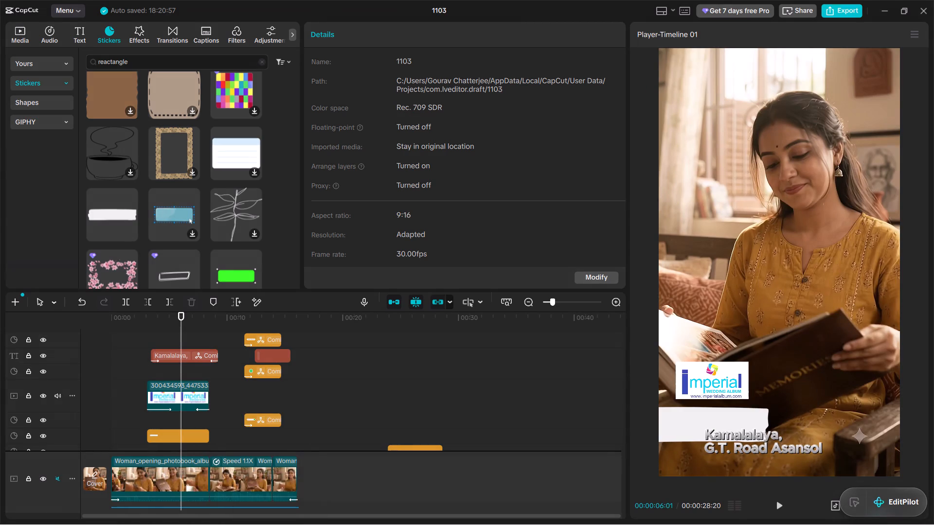
left_click_drag(215, 420, 293, 203)
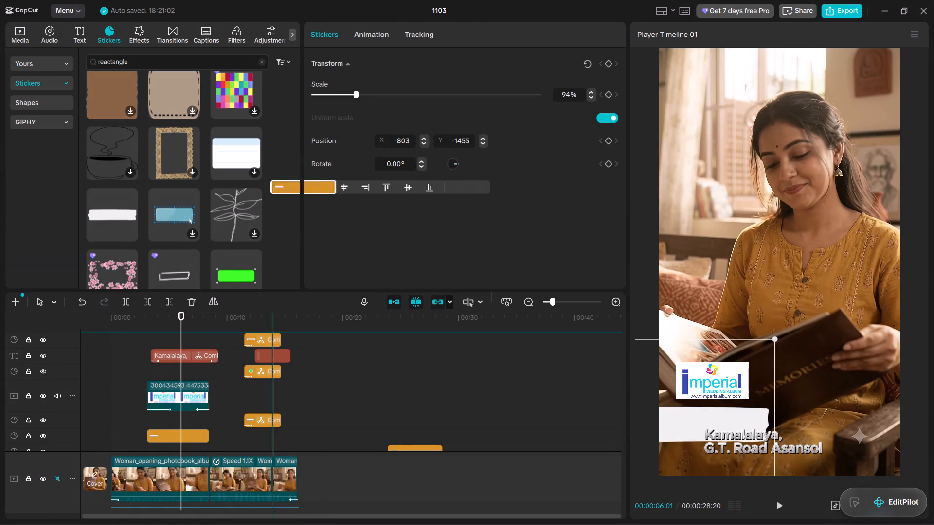
left_click_drag(293, 203, 185, 420)
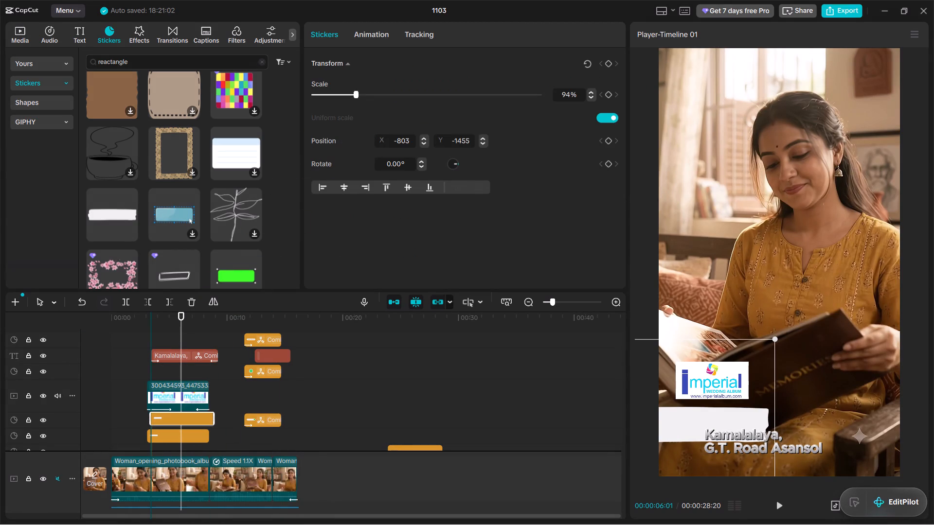
left_click_drag(185, 420, 184, 420)
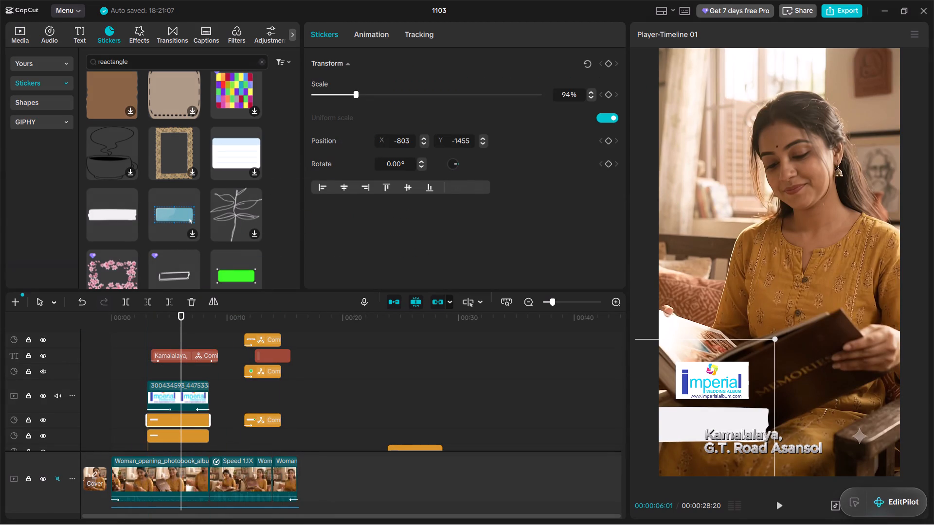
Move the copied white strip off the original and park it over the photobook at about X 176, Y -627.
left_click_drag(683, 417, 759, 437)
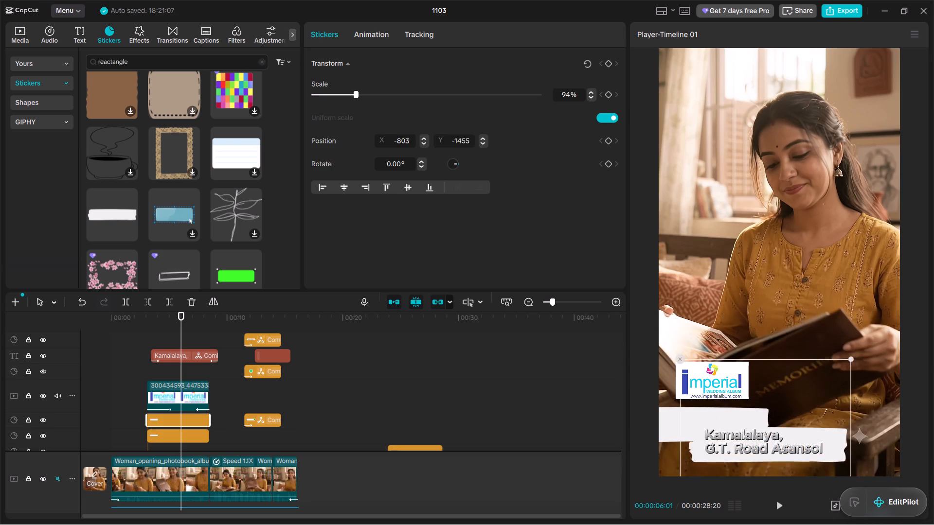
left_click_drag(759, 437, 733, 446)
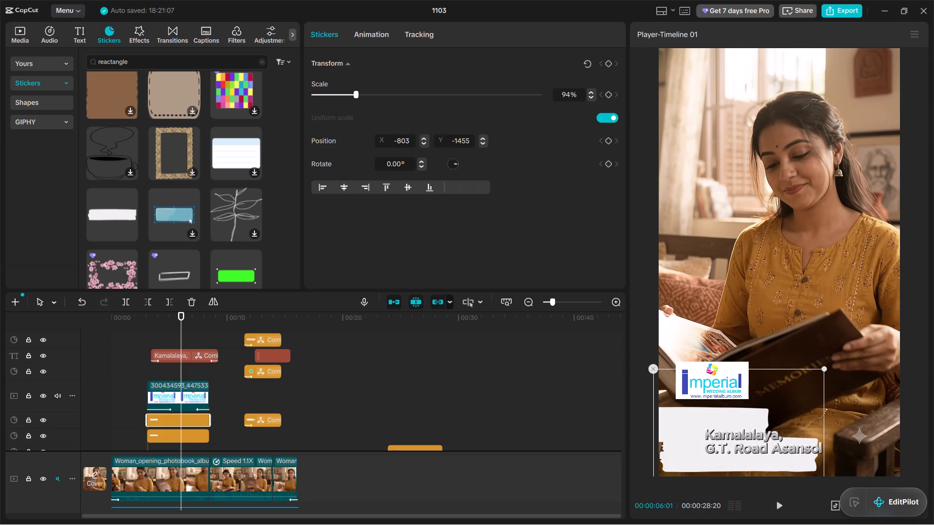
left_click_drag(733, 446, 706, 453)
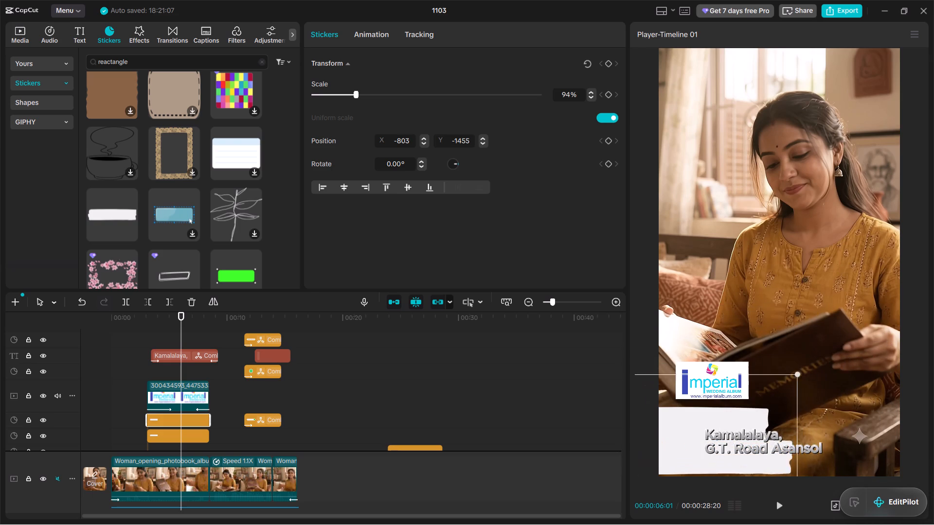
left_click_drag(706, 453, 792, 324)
Scale the original white strip to 80% and place it behind the address text's first line, clear of the frame's left edge.
left_click_drag(695, 430, 724, 428)
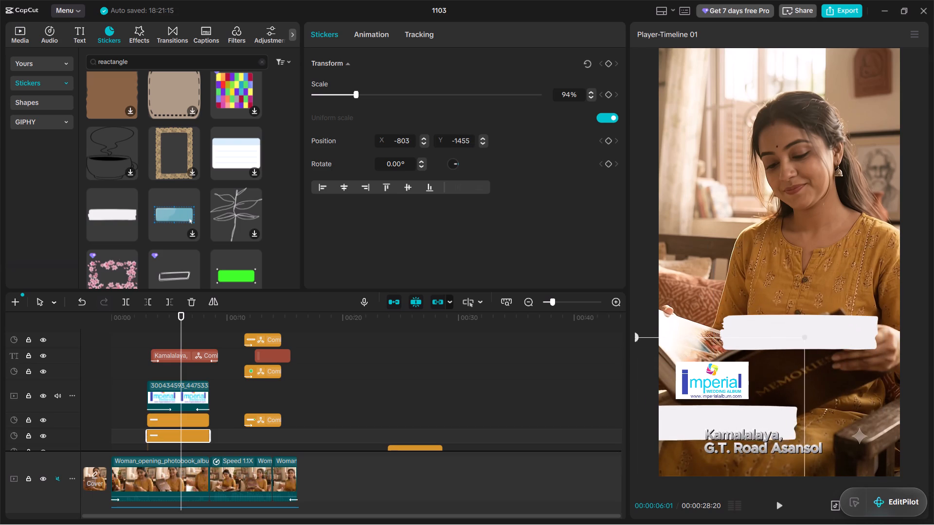
left_click_drag(724, 428, 746, 438)
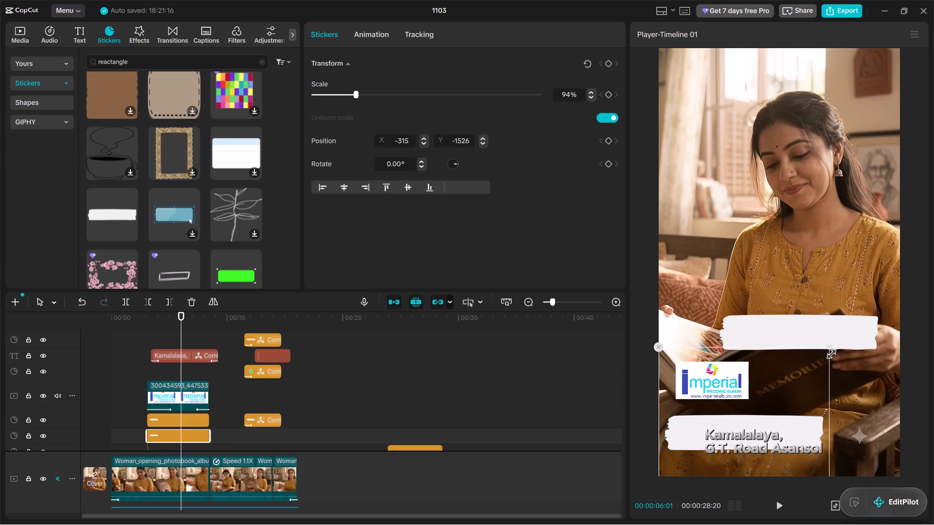
left_click_drag(826, 349, 810, 368)
left_click_drag(781, 397, 772, 406)
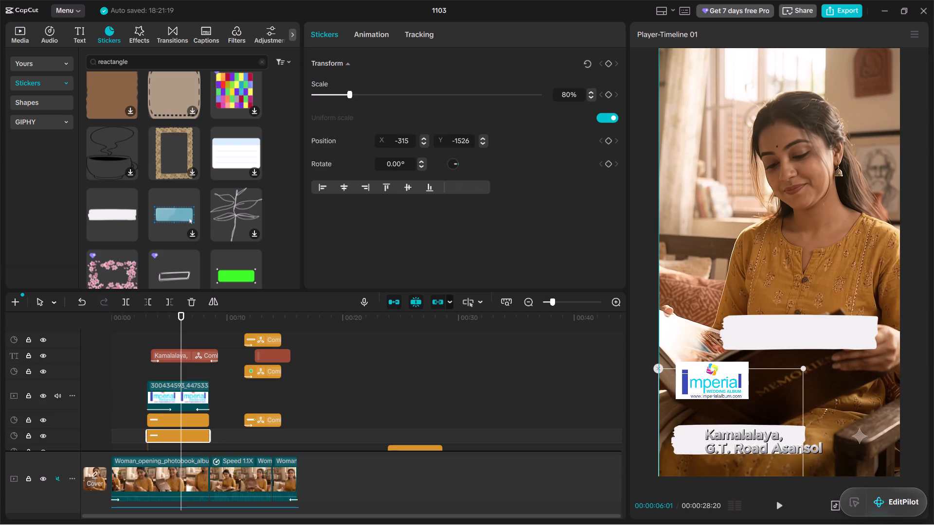
left_click_drag(772, 406, 761, 389)
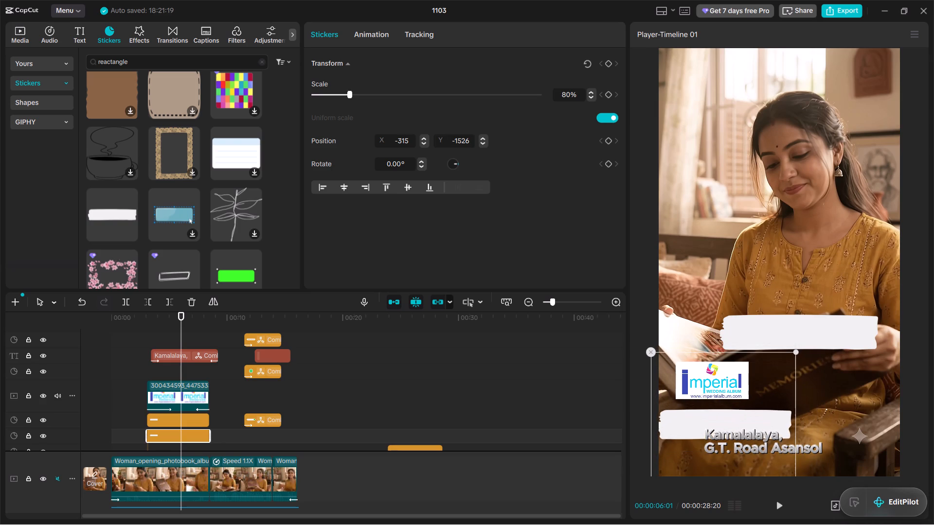
left_click_drag(761, 389, 792, 388)
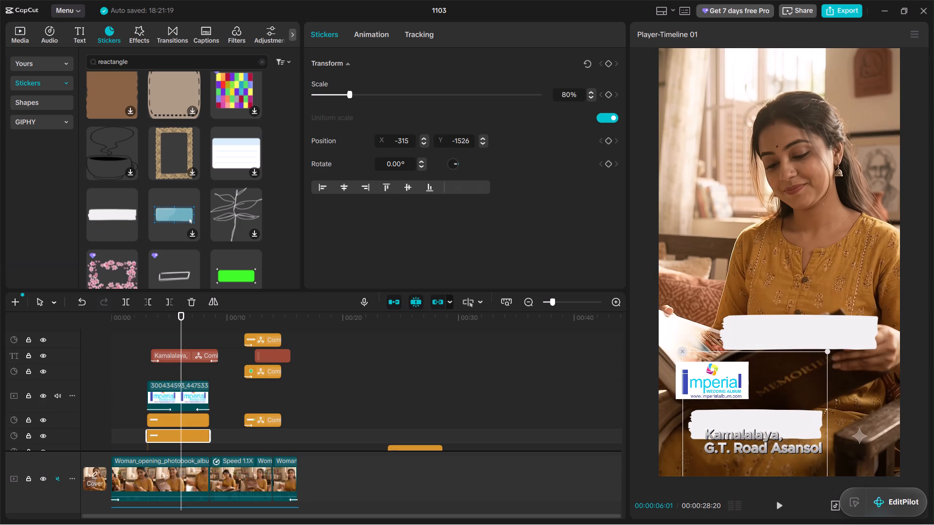
left_click_drag(792, 388, 793, 389)
Scale the copied white strip to 82% and place it just below the original strip at about X -420, Y -1703.
left_click_drag(809, 333, 734, 452)
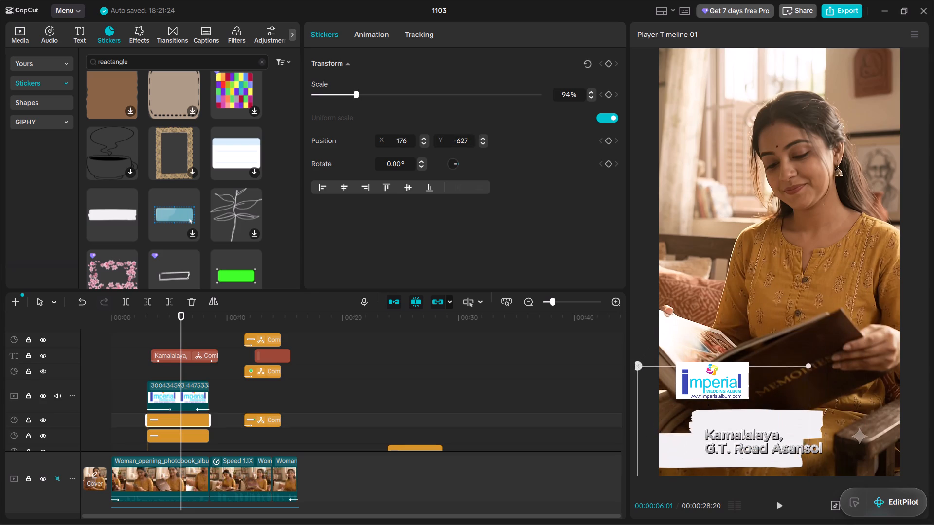
left_click_drag(734, 452, 759, 452)
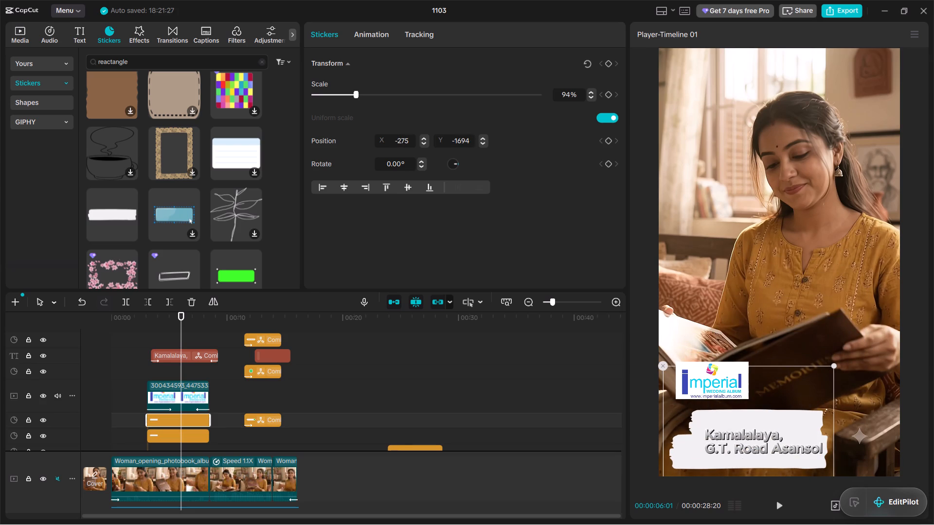
left_click_drag(832, 364, 819, 385)
left_click_drag(786, 465, 783, 469)
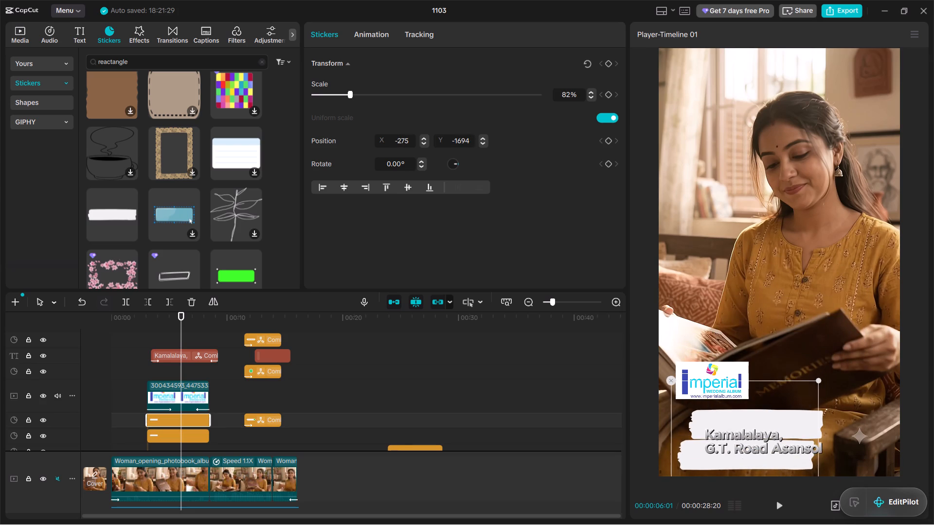
left_click_drag(783, 469, 763, 466)
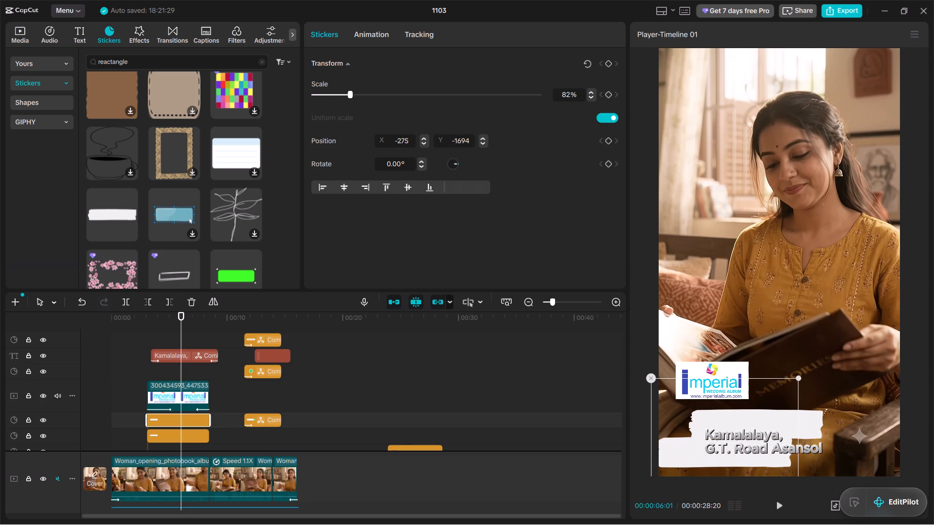
left_click_drag(763, 466, 763, 469)
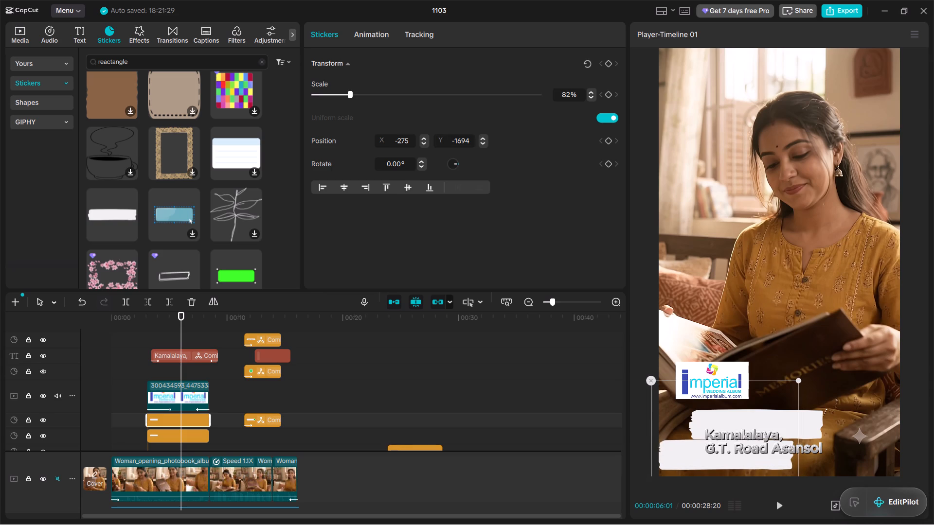
left_click_drag(763, 469, 771, 467)
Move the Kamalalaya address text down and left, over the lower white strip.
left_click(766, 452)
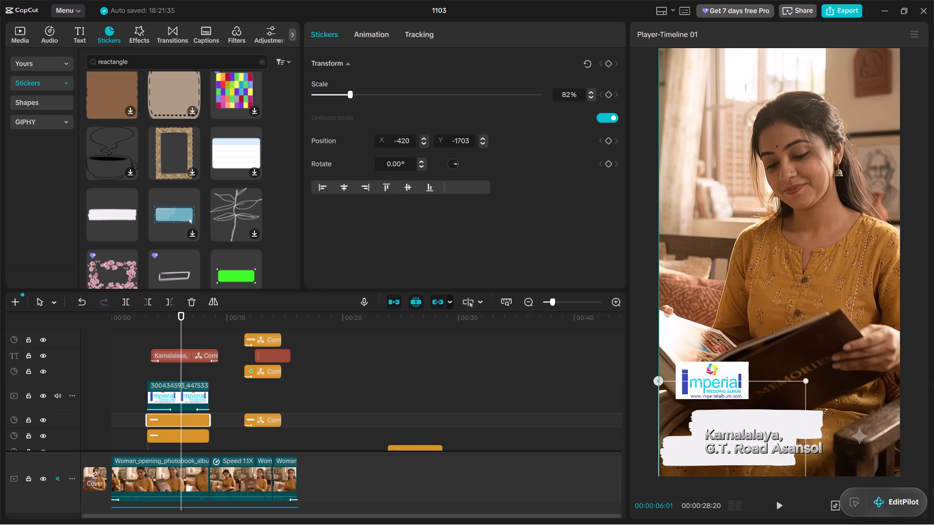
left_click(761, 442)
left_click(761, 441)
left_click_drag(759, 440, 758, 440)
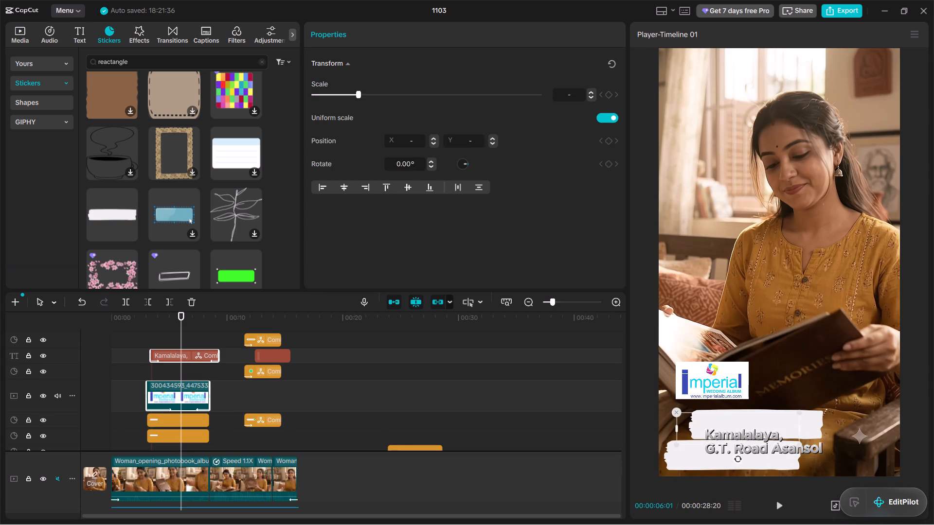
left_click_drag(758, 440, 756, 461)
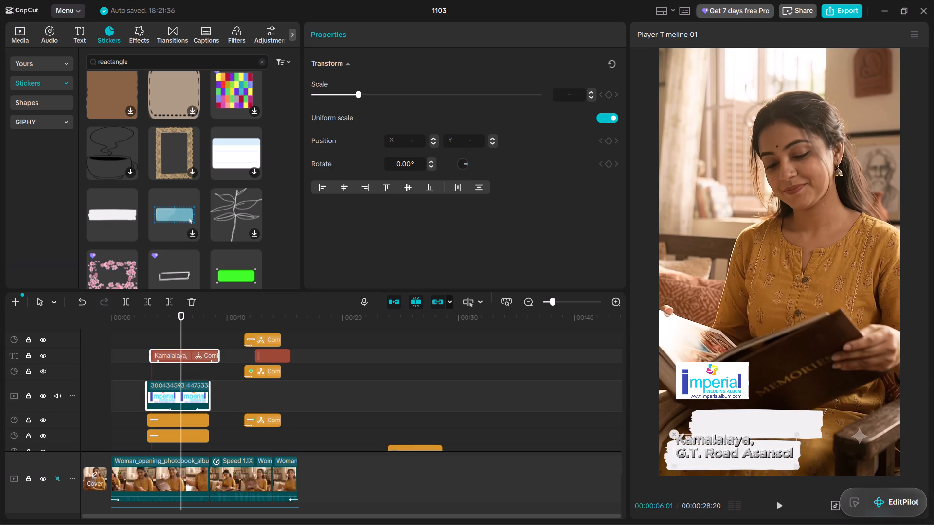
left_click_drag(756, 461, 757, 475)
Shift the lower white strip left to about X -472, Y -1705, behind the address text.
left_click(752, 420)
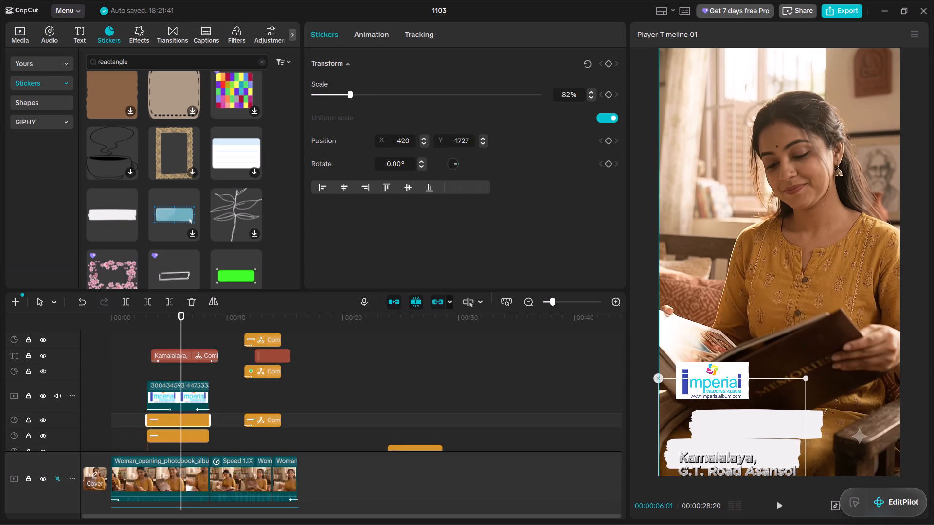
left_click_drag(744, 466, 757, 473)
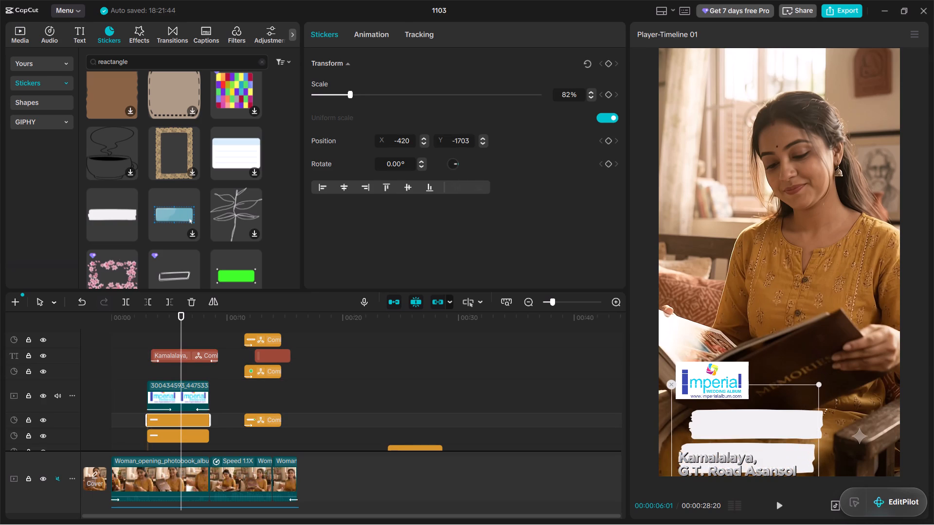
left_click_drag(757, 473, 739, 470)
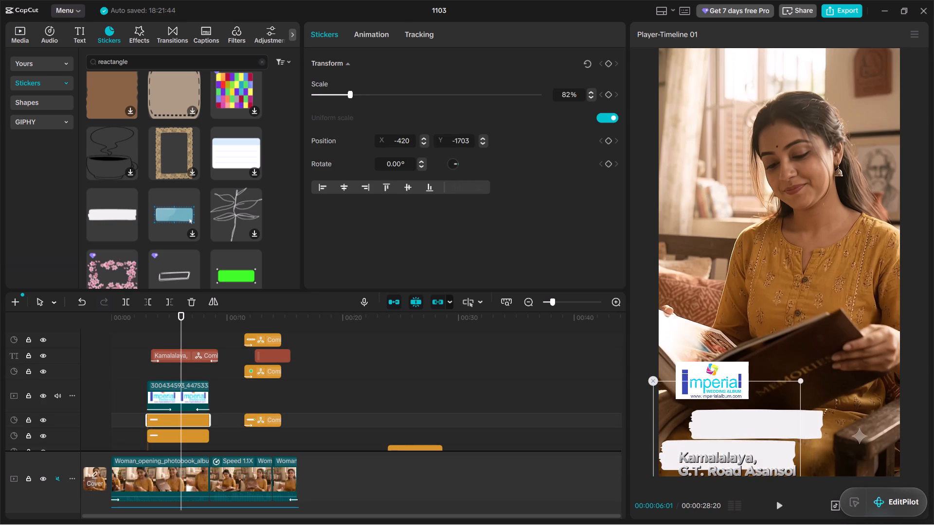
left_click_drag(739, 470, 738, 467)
Move the Kamalalaya address text up off the white strips and park it over the Imperial logo.
left_click(729, 473)
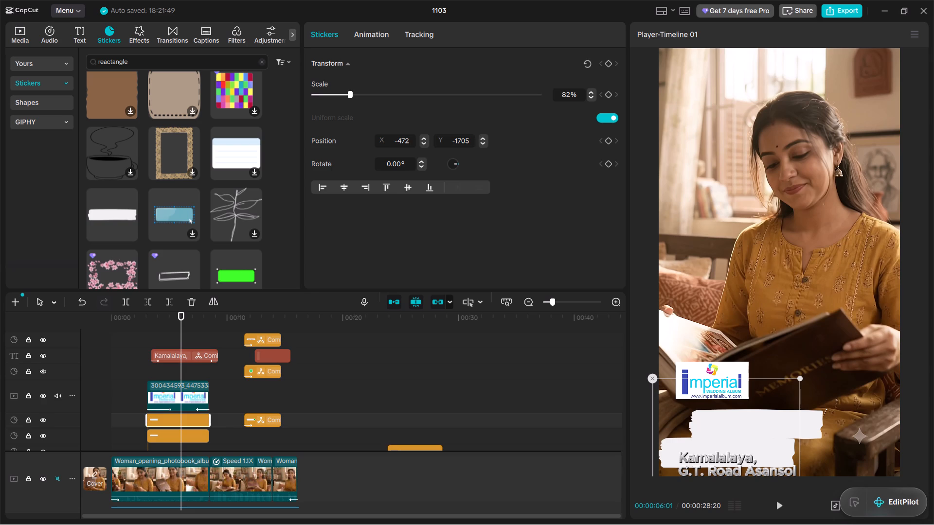
left_click(730, 470)
left_click_drag(730, 467, 733, 457)
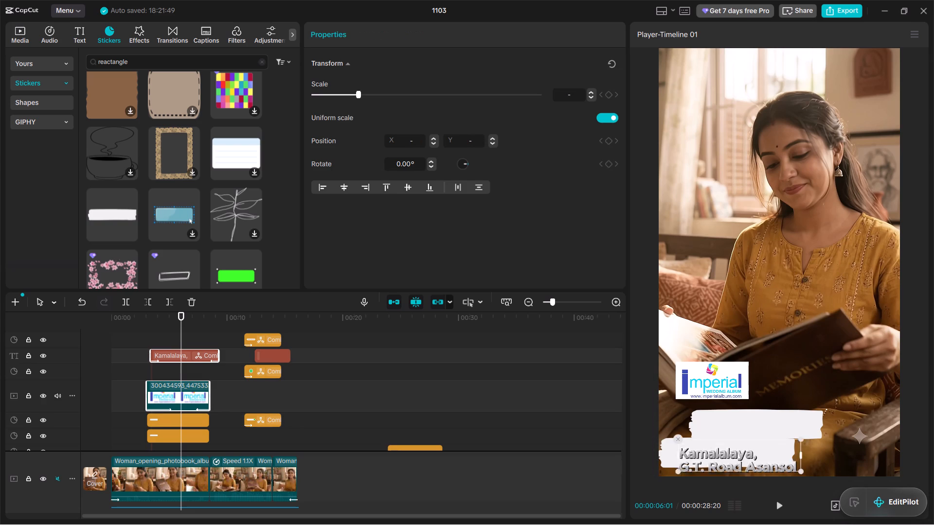
left_click_drag(733, 457, 739, 443)
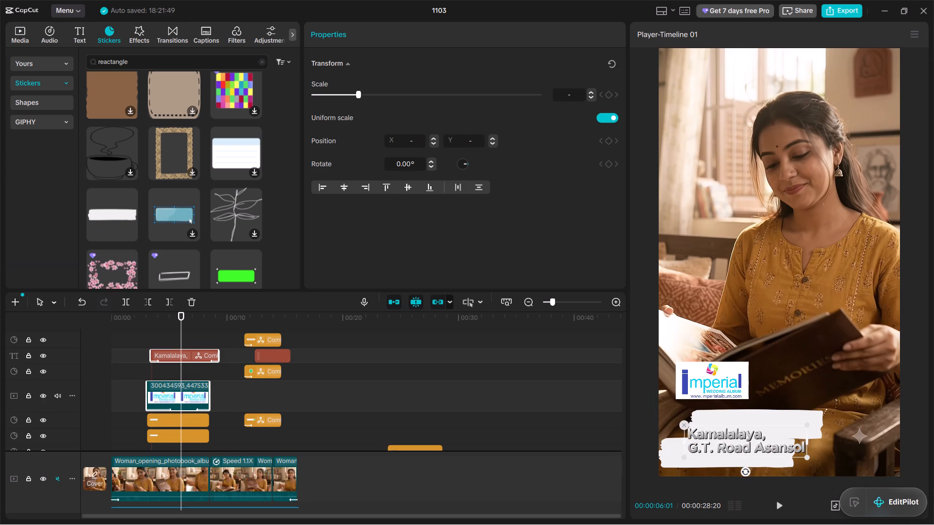
left_click_drag(739, 443, 728, 452)
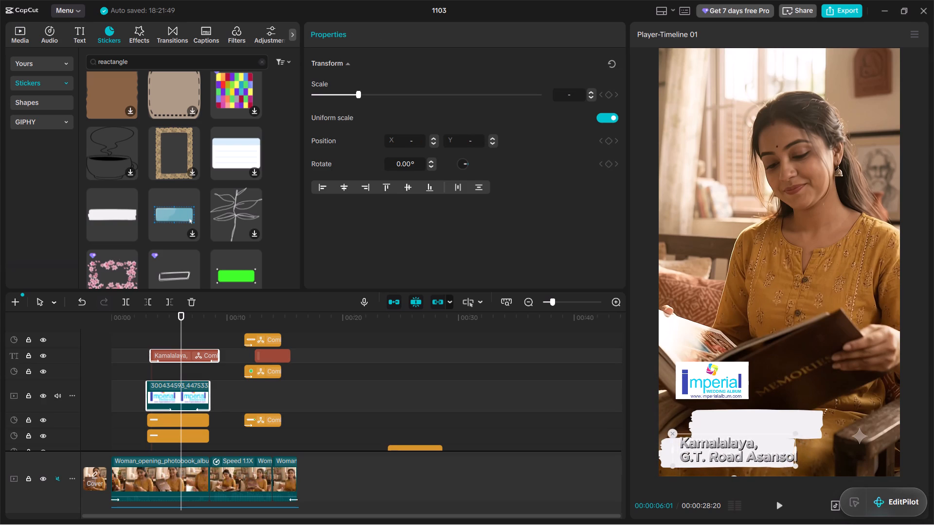
left_click_drag(728, 452, 728, 444)
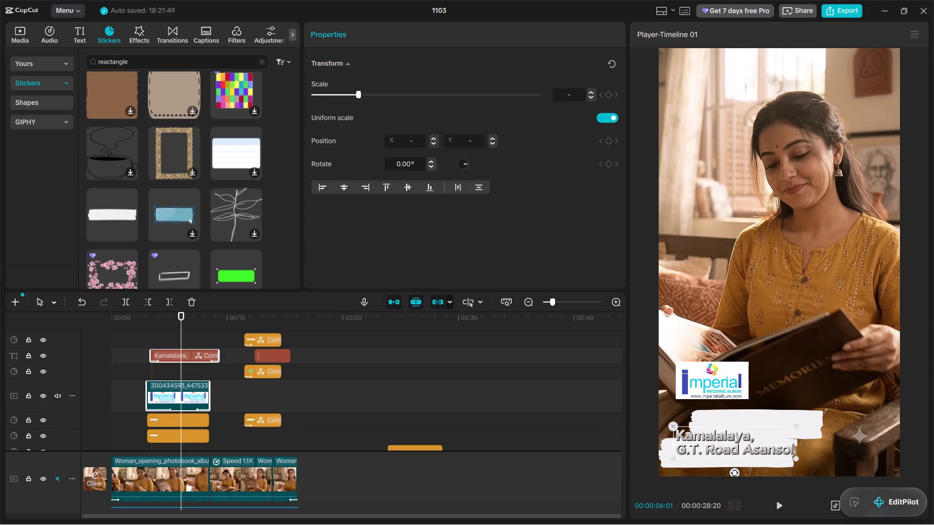
left_click_drag(728, 444, 743, 380)
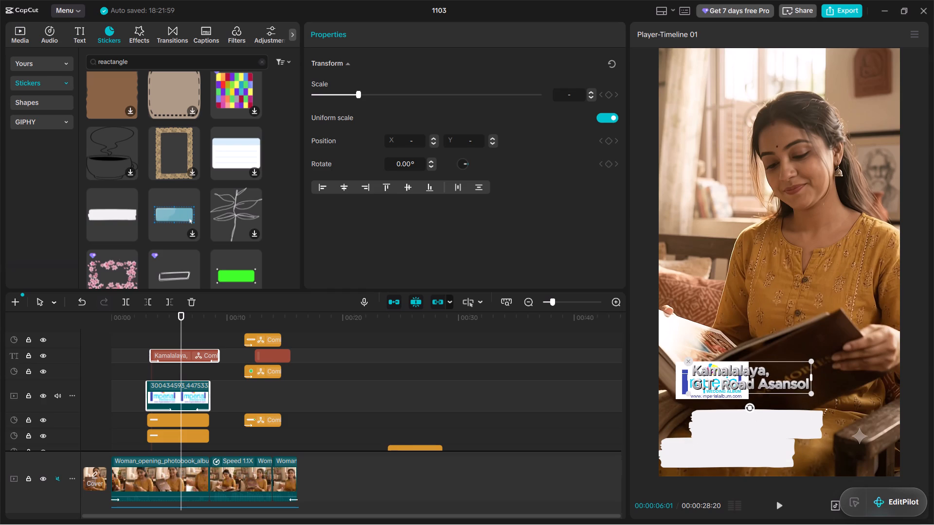
Move the lower white strip down, clear of the upper strip, at about X -420, Y -1833.
left_click_drag(722, 450, 755, 453)
left_click_drag(748, 431, 733, 434)
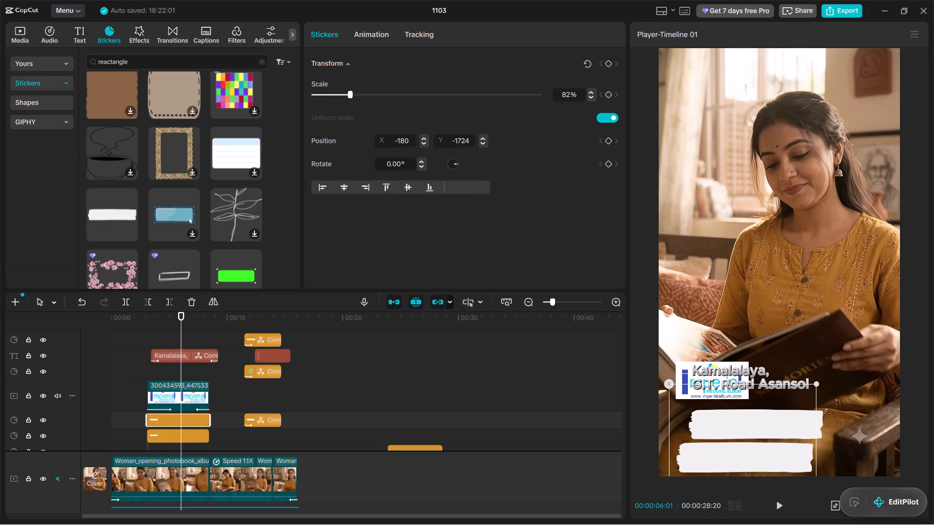
left_click_drag(733, 434, 741, 438)
left_click(743, 427)
left_click(743, 426)
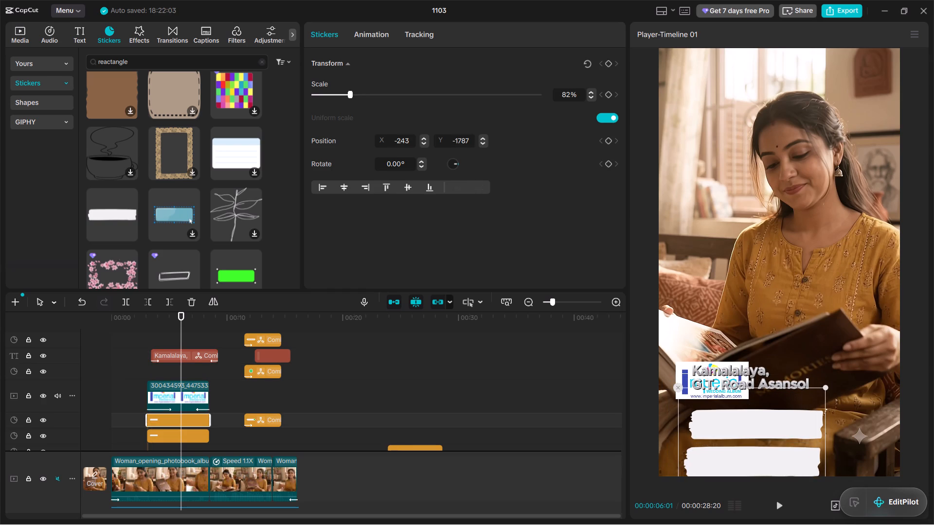
left_click(743, 426)
left_click_drag(731, 424, 714, 430)
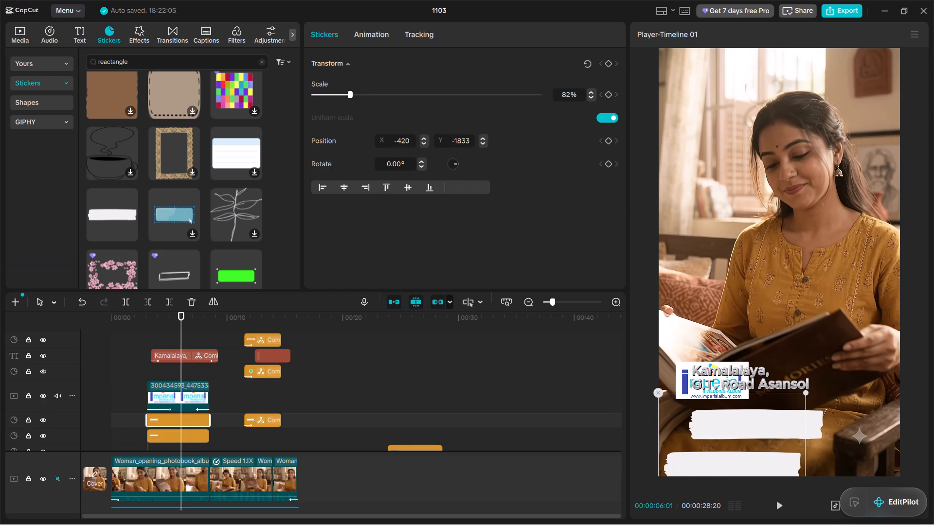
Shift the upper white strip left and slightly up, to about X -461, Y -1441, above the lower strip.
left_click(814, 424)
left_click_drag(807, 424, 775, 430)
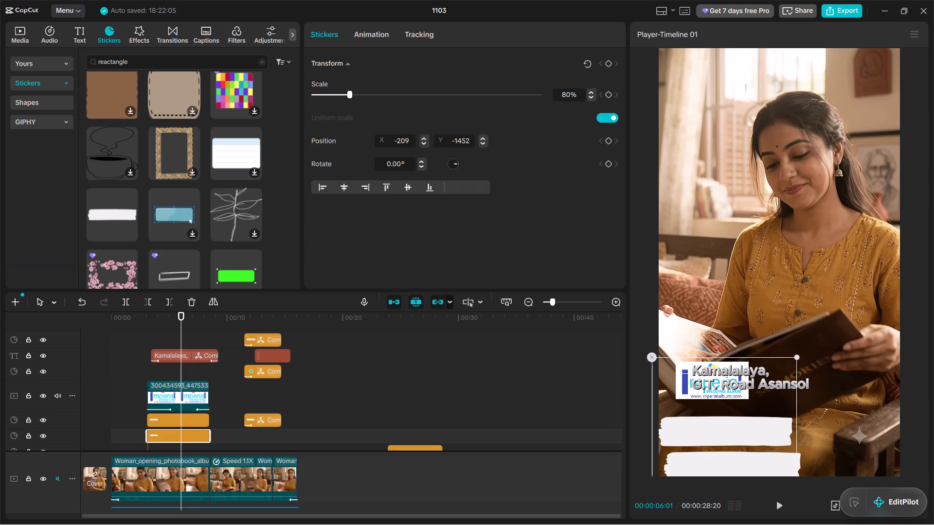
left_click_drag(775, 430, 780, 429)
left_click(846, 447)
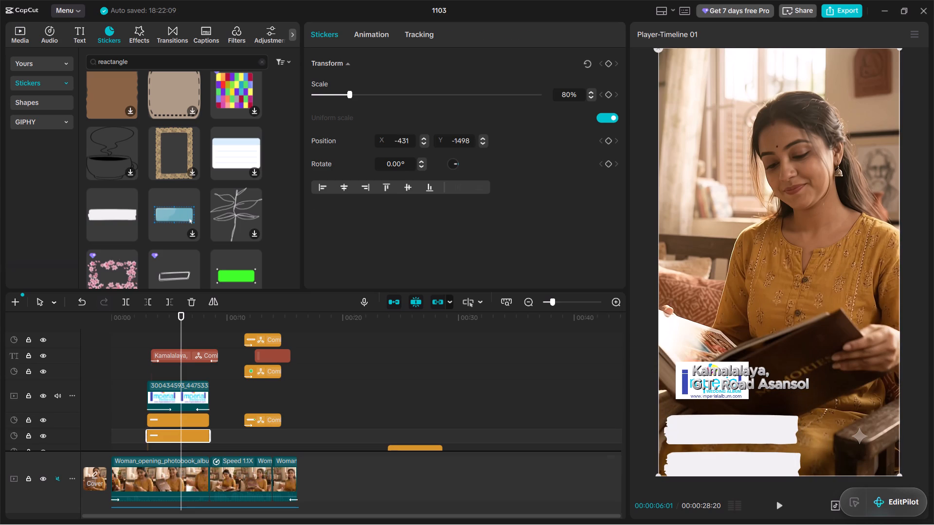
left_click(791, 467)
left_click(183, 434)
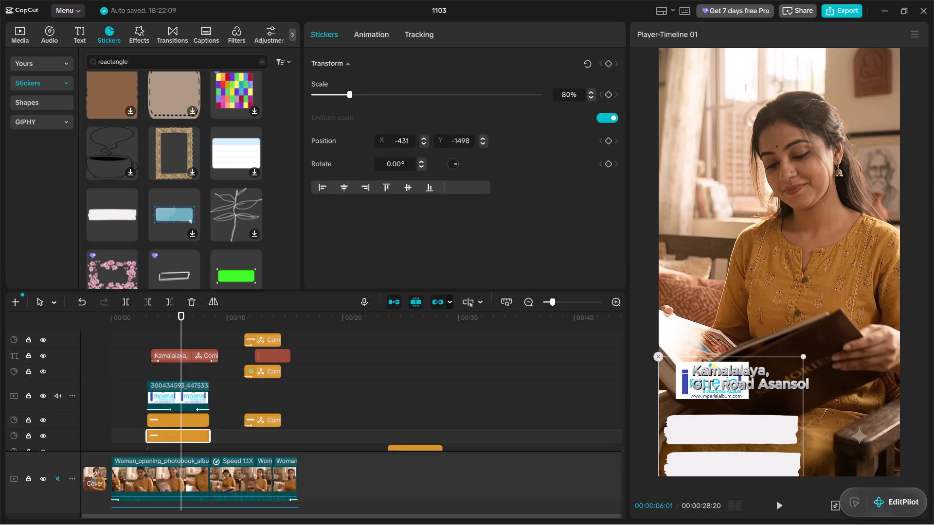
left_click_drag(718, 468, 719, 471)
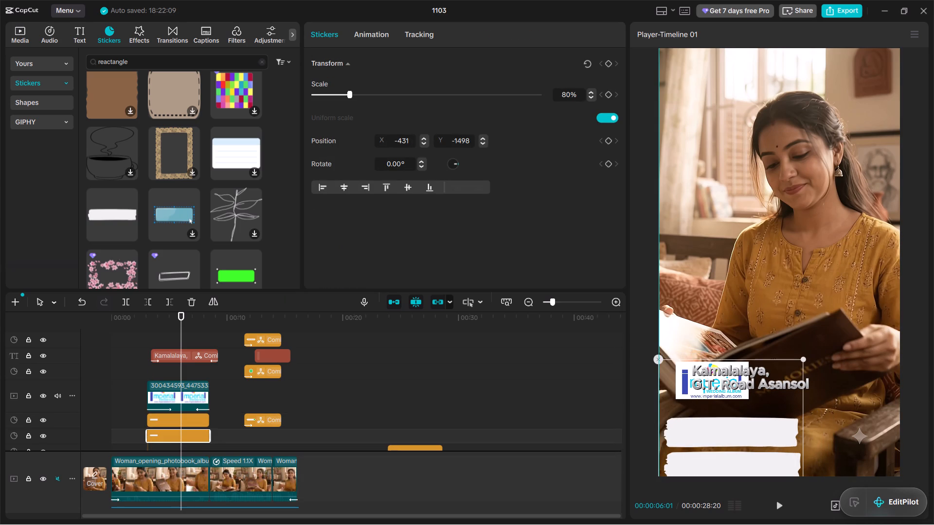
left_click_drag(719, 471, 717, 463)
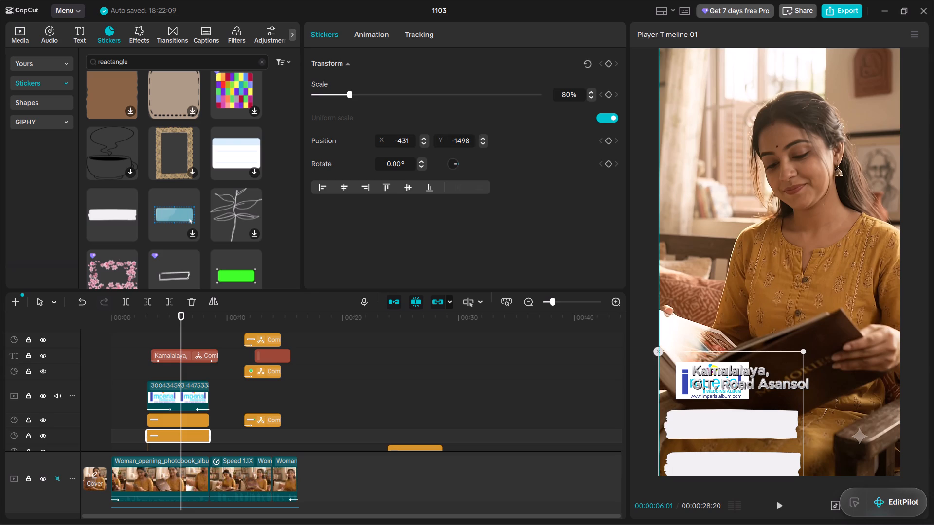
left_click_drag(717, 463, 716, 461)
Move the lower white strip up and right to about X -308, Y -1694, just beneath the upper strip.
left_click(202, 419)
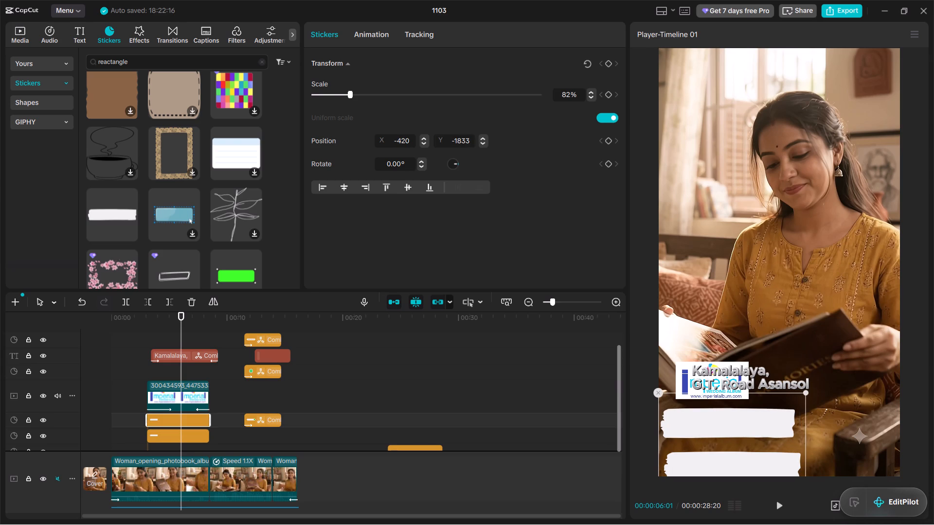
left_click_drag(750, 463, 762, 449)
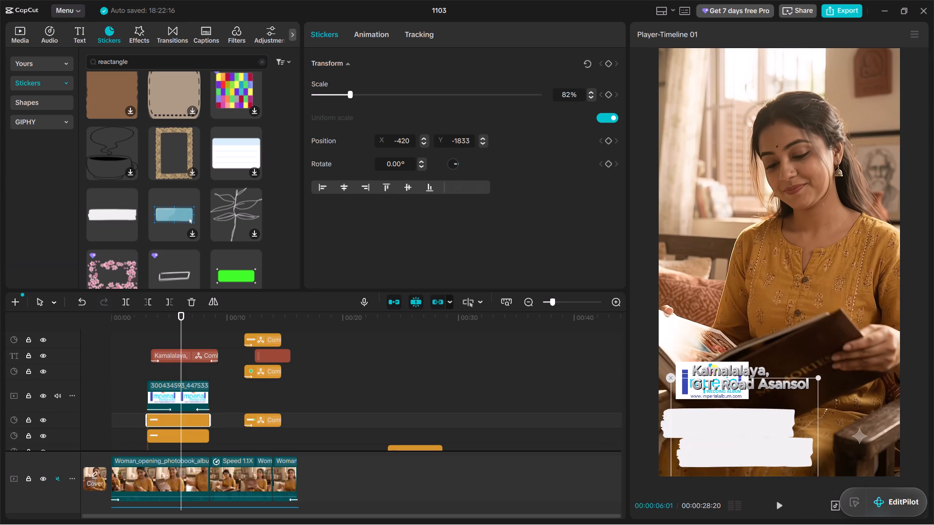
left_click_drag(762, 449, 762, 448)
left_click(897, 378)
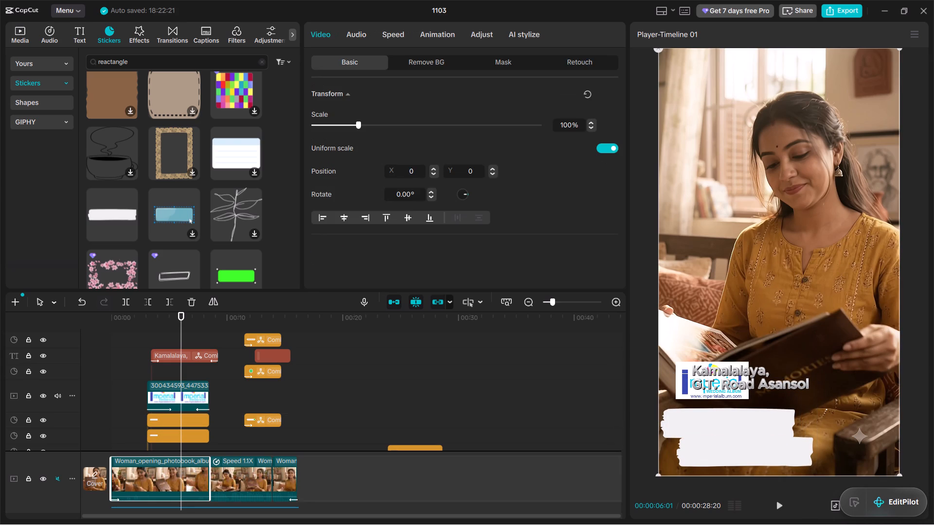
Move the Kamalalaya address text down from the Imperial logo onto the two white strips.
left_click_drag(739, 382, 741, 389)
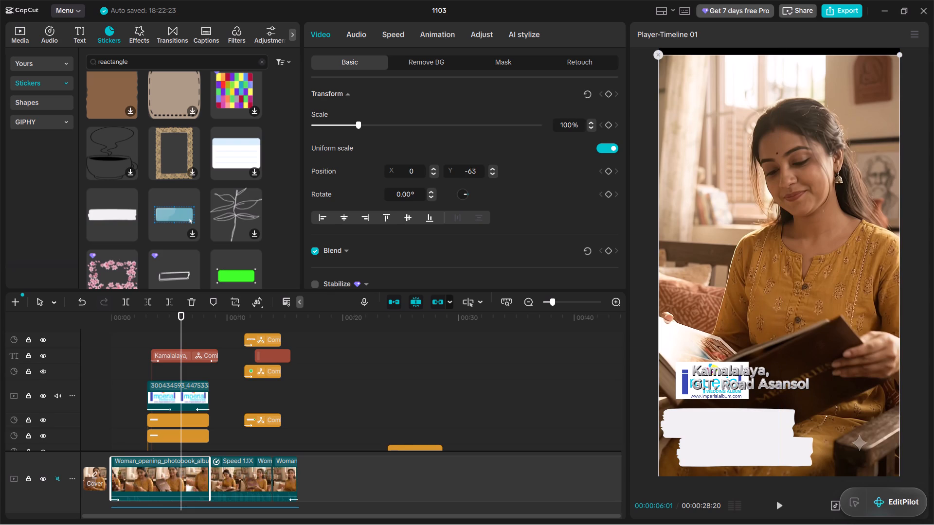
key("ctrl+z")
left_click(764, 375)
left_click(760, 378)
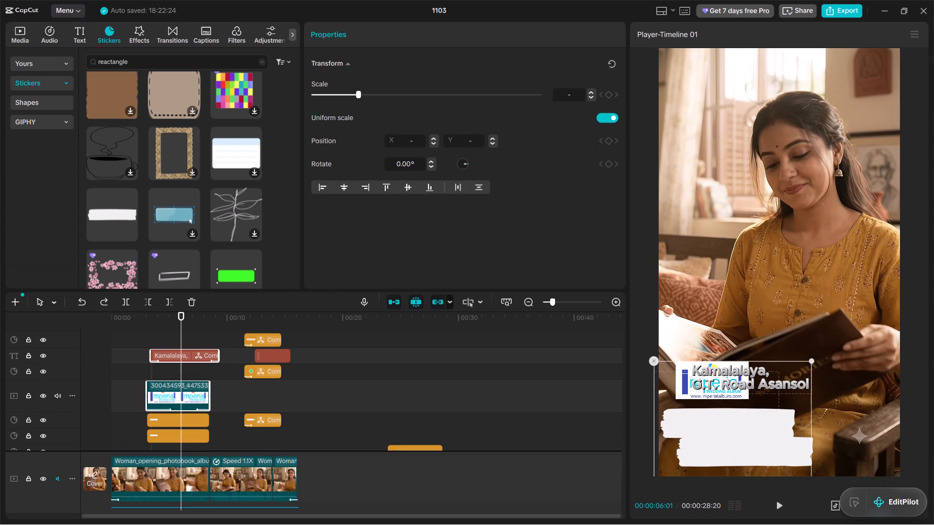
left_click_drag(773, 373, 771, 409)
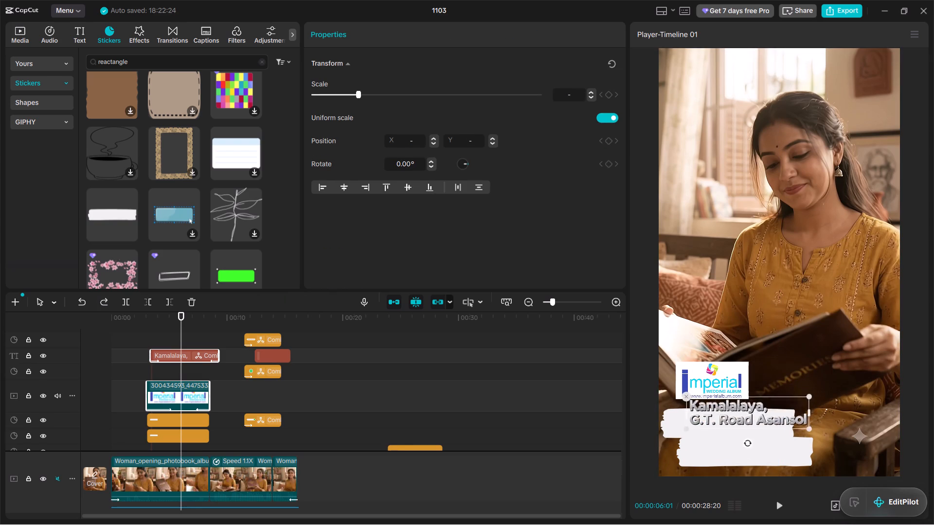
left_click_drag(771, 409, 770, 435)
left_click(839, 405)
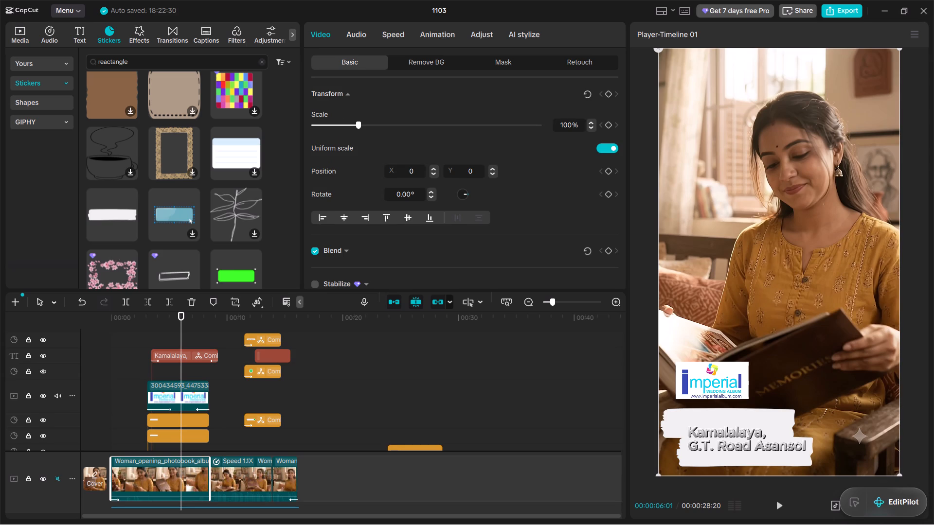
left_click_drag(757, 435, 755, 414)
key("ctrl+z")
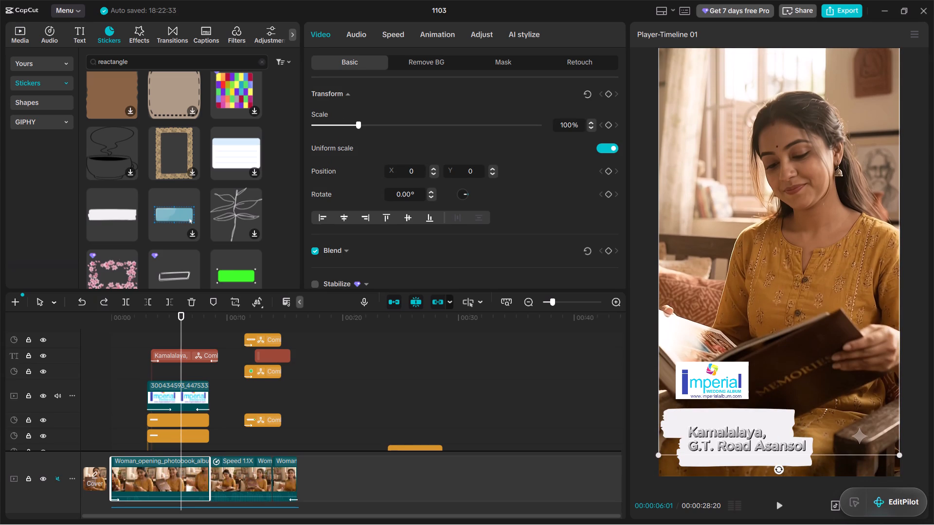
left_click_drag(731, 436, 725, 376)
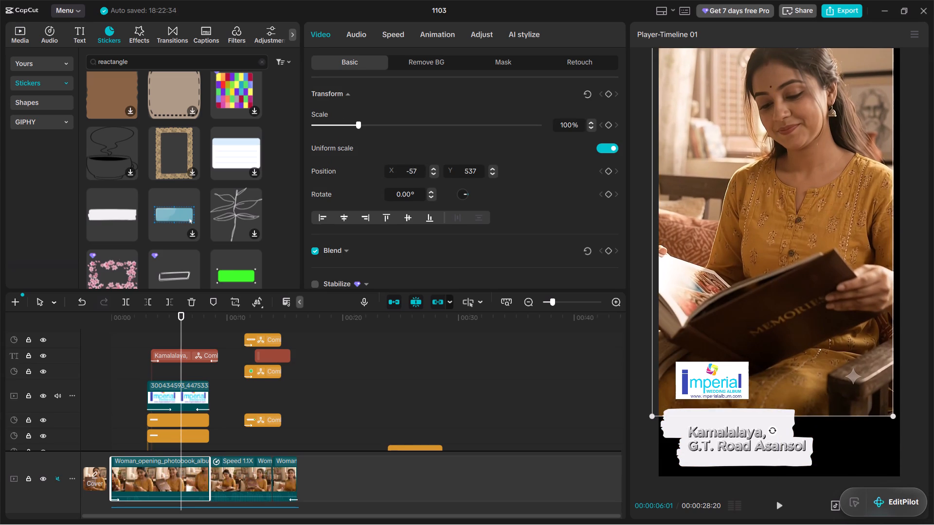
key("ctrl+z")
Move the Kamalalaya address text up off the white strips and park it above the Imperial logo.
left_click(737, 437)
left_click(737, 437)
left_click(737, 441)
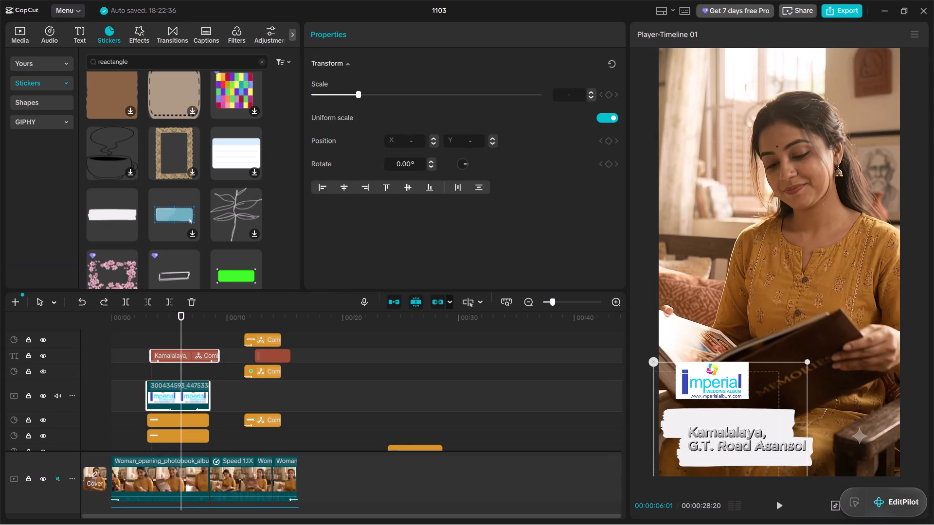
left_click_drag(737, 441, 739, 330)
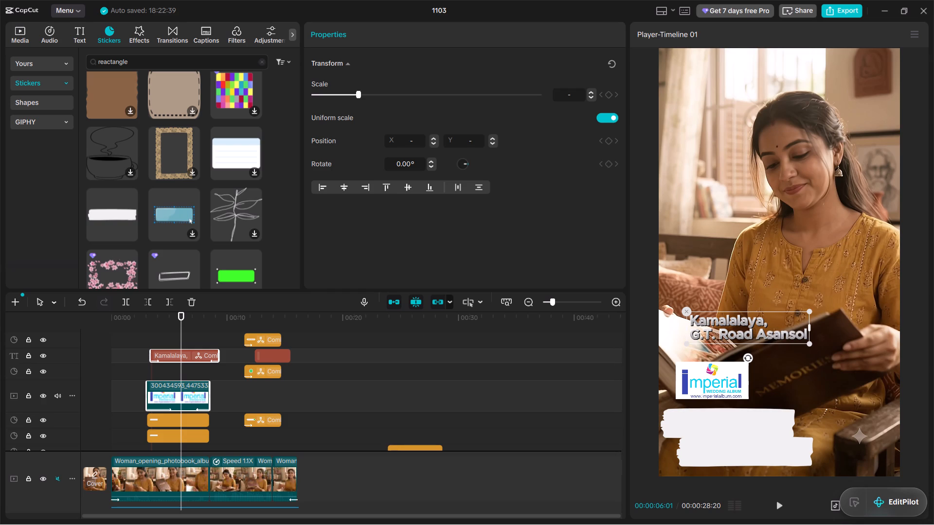
Enlarge the lower white strip to 91% scale.
left_click(772, 425)
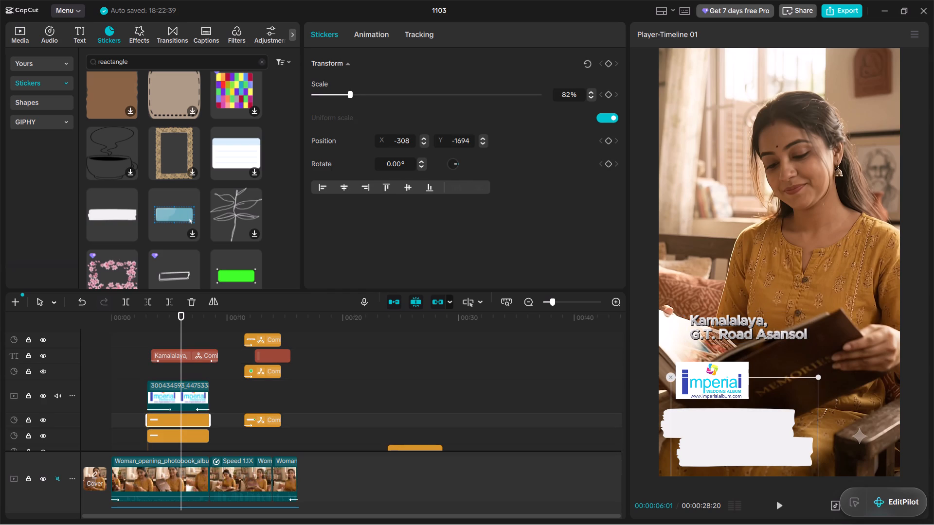
left_click_drag(819, 378, 821, 371)
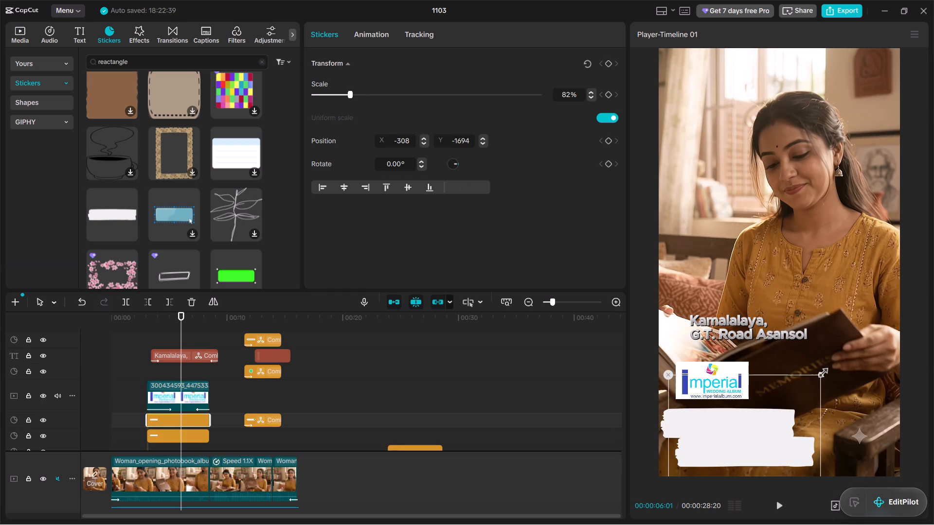
left_click_drag(821, 371, 831, 366)
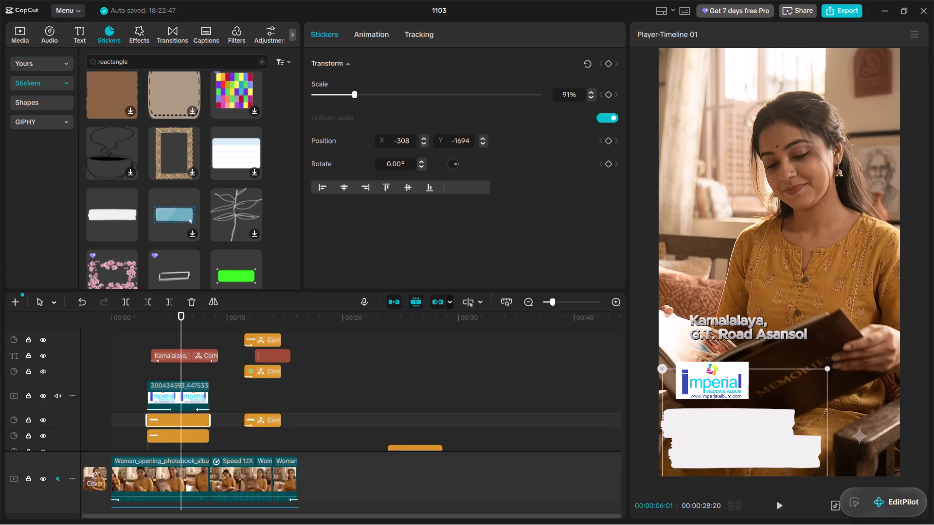
left_click(843, 398)
Enlarge the upper white strip to 94% scale.
left_click(785, 424)
left_click(192, 432)
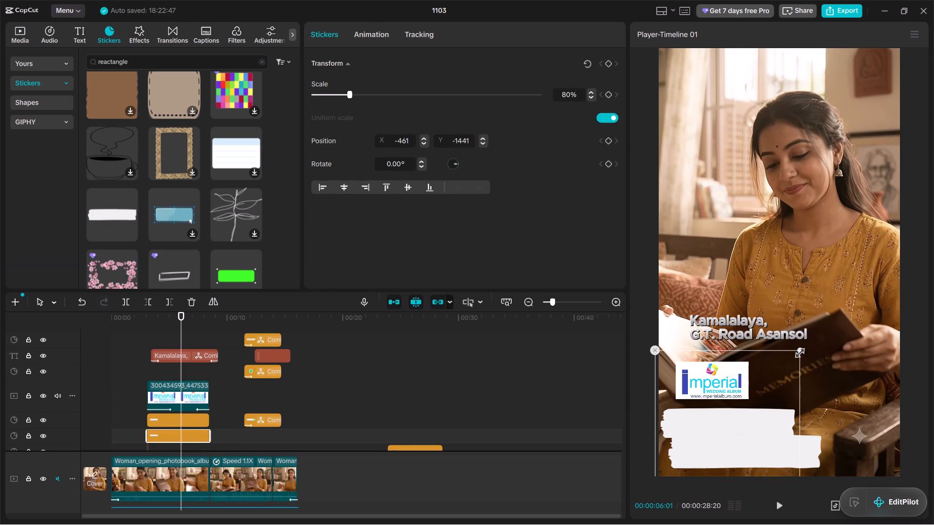
left_click_drag(798, 351, 811, 333)
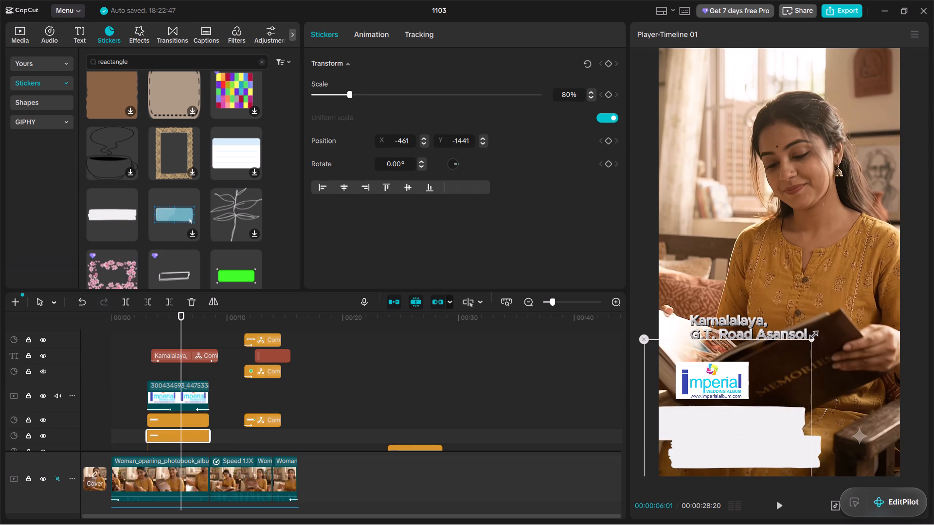
left_click_drag(811, 333, 813, 332)
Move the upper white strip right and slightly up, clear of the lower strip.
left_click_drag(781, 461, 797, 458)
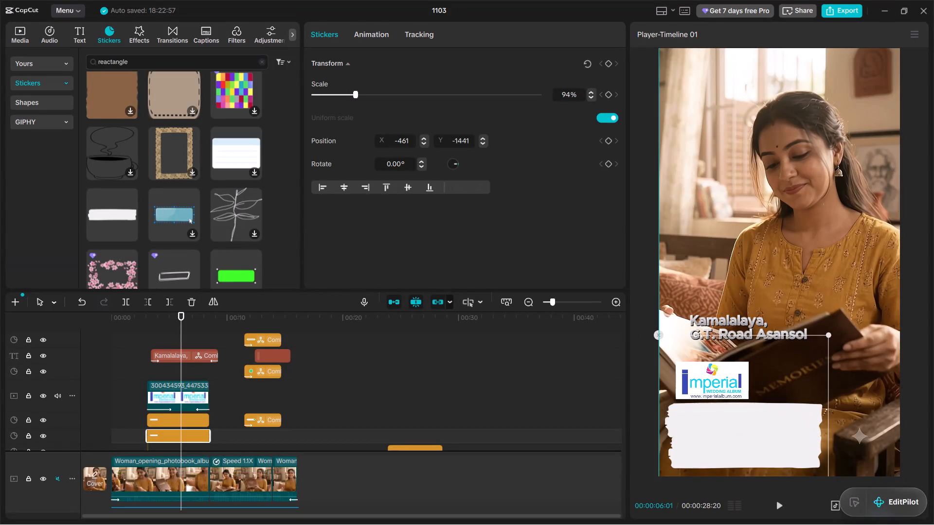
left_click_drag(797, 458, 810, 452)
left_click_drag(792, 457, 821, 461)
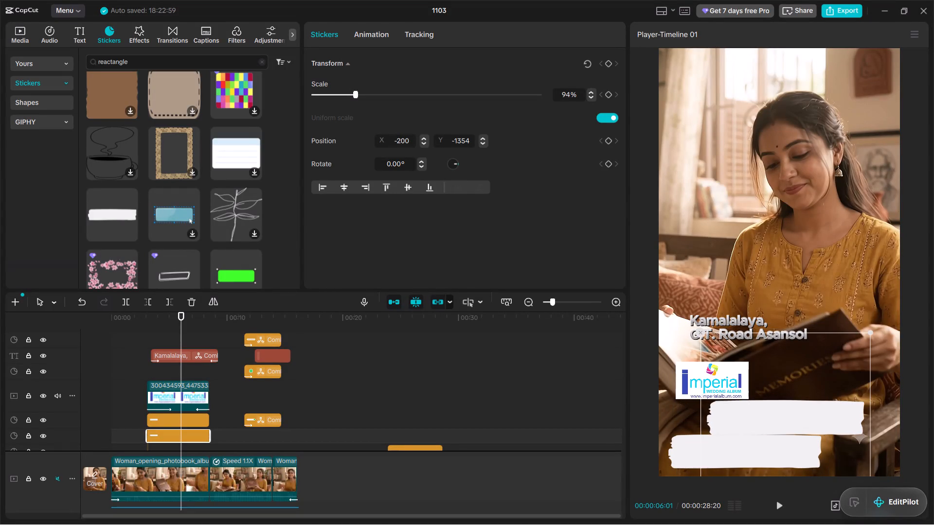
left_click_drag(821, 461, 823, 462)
Move the lower white strip right to about X 291, Y -1716.
left_click_drag(686, 461, 755, 468)
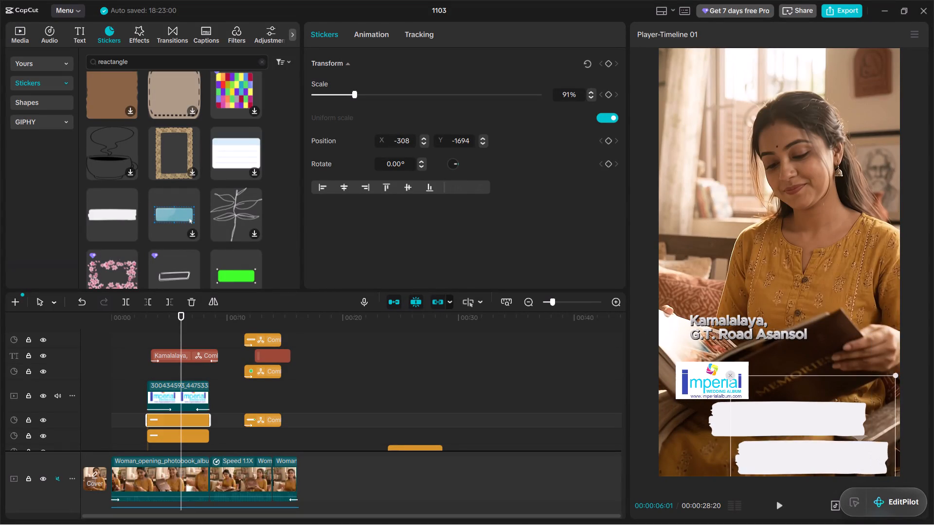
left_click_drag(755, 468, 753, 464)
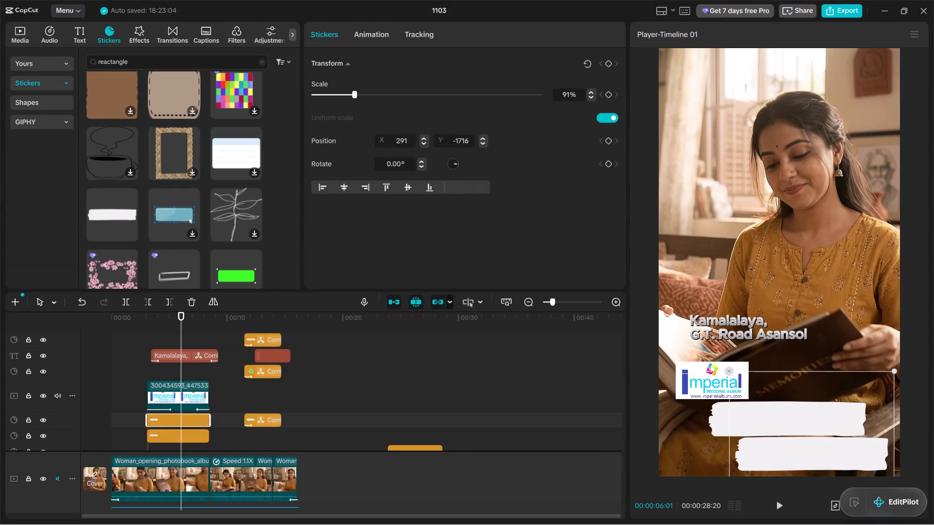
Place the upper white strip at about X 0, Y -1490, centred horizontally and touching the lower strip.
left_click(715, 423)
left_click_drag(751, 425, 742, 432)
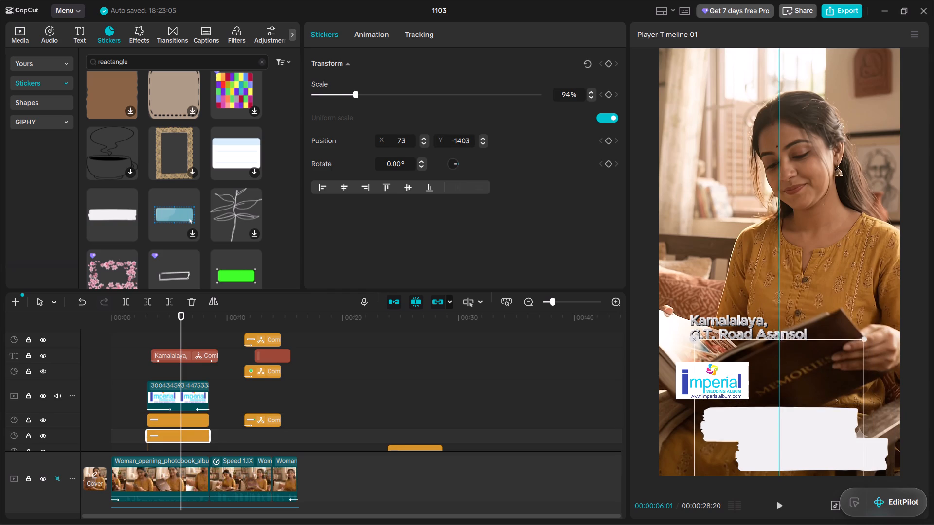
left_click_drag(742, 432, 739, 435)
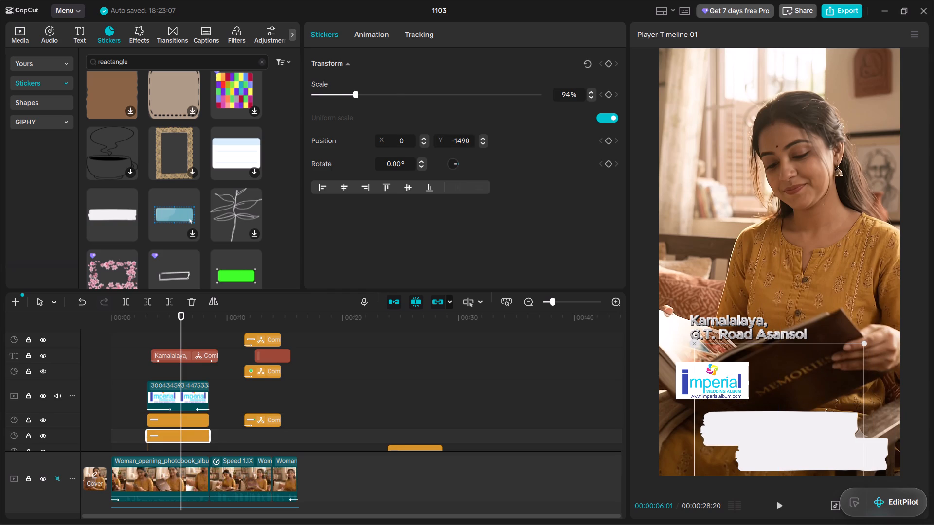
left_click(647, 461)
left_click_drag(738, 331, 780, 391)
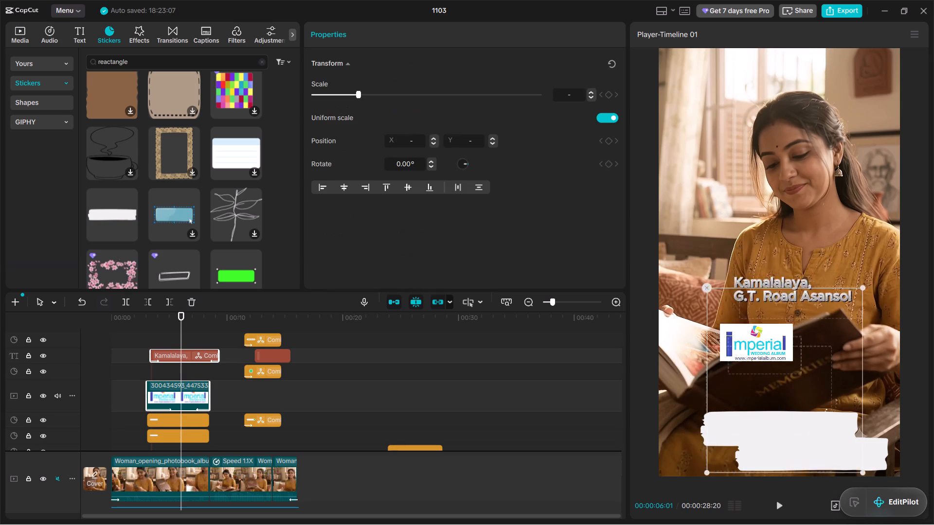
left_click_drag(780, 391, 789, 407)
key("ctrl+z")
Move only the Kamalalaya address text down and right so both lines sit over the white strips.
left_click(754, 335)
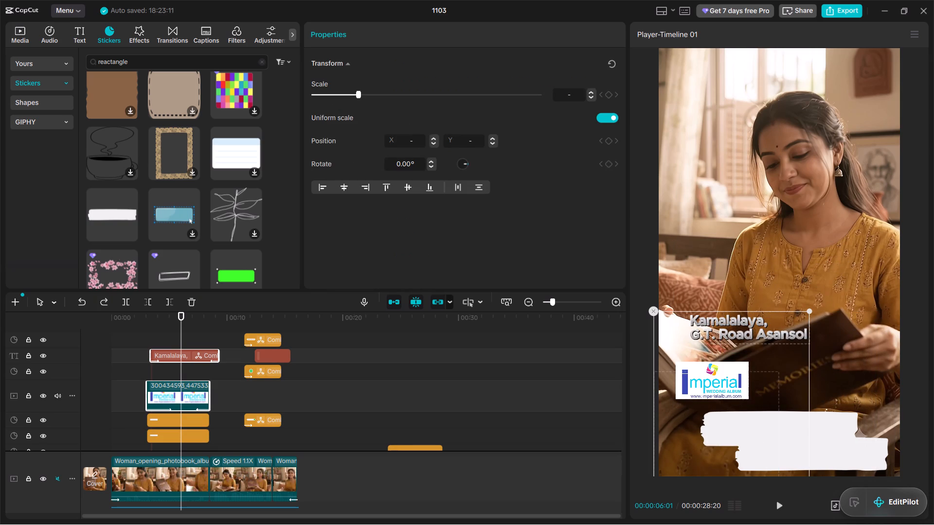
left_click(754, 335)
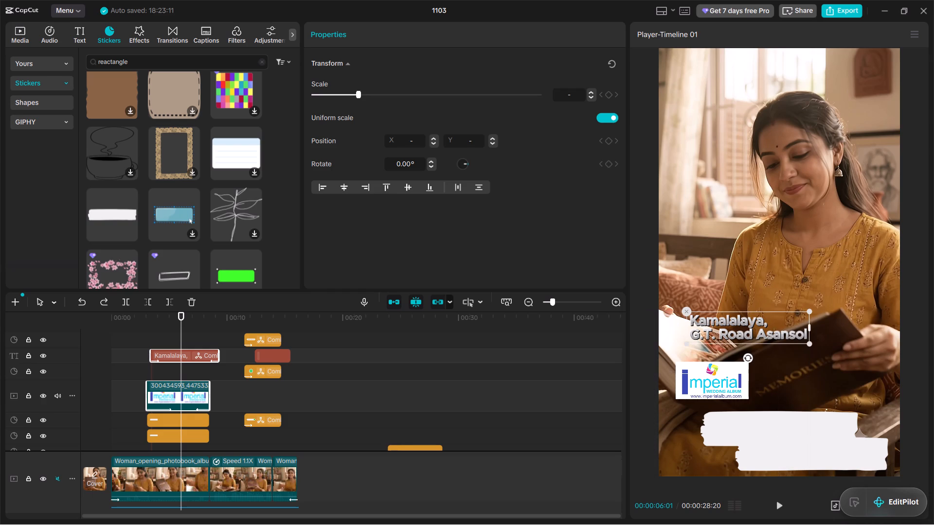
left_click_drag(736, 339, 790, 455)
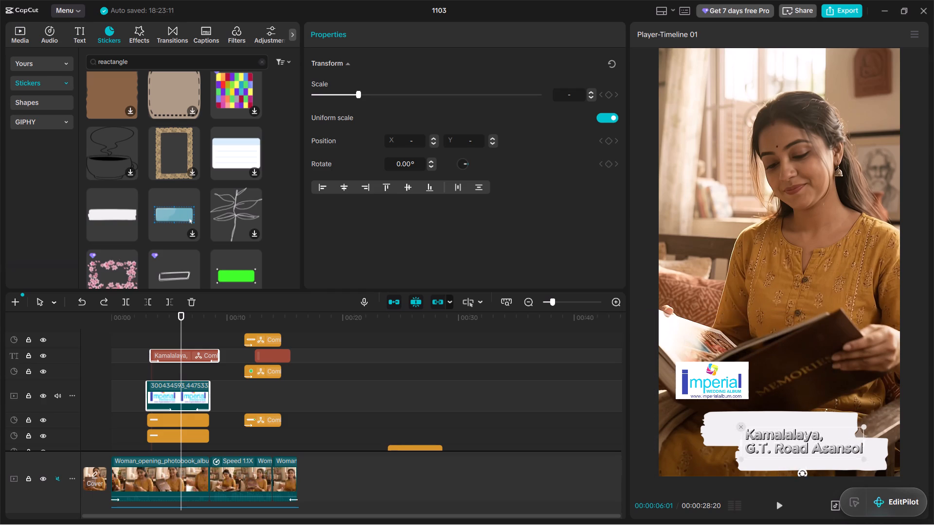
left_click_drag(790, 455, 797, 453)
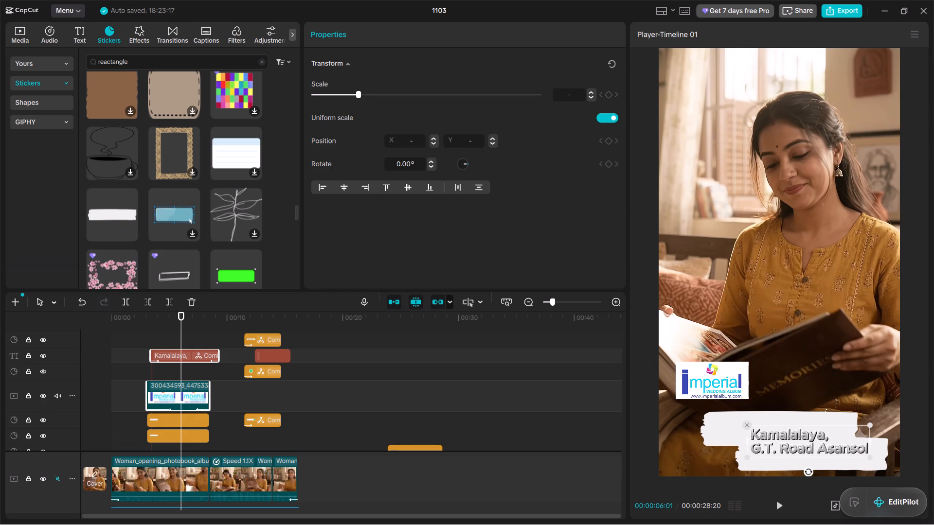
left_click(778, 450)
left_click(779, 448)
Move the lower white strip left to about X 176, Y -1754, beneath the upper strip.
left_click(753, 471)
left_click_drag(751, 471, 739, 471)
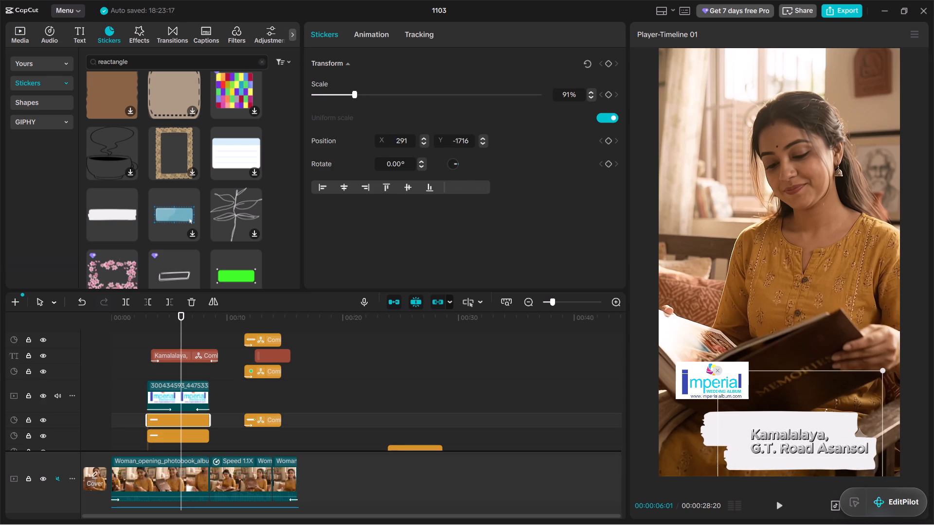
left_click_drag(739, 471, 735, 472)
Move the Kamalalaya address text left and slightly down so both lines sit within the white strips.
left_click(791, 437)
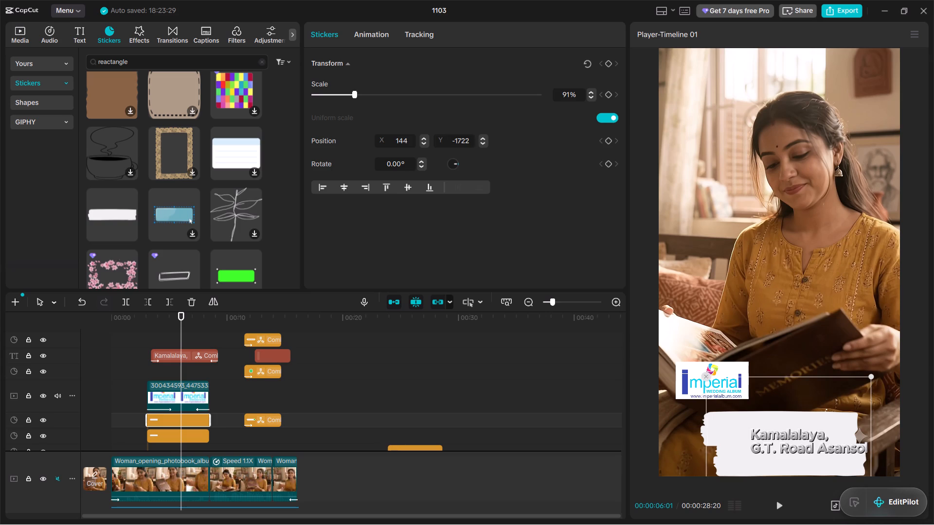
left_click(790, 444)
left_click(694, 494)
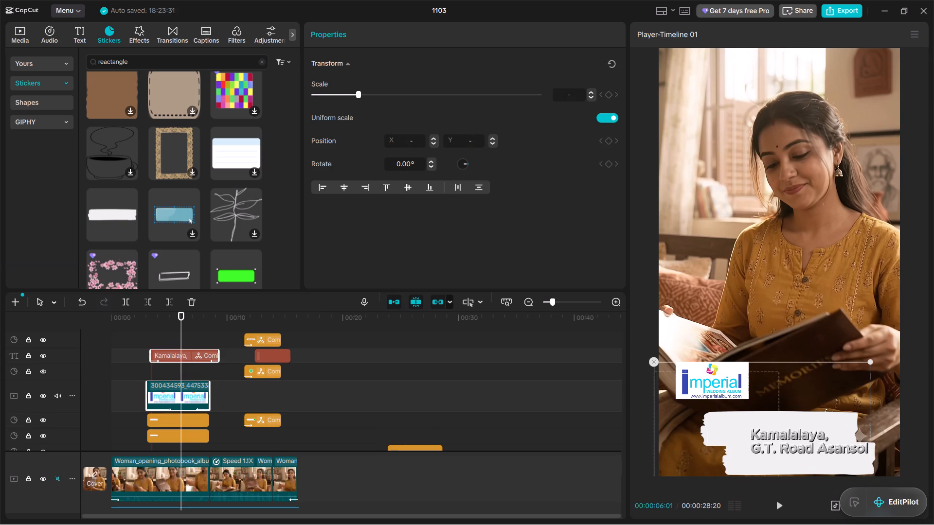
left_click(768, 435)
left_click_drag(783, 439, 778, 444)
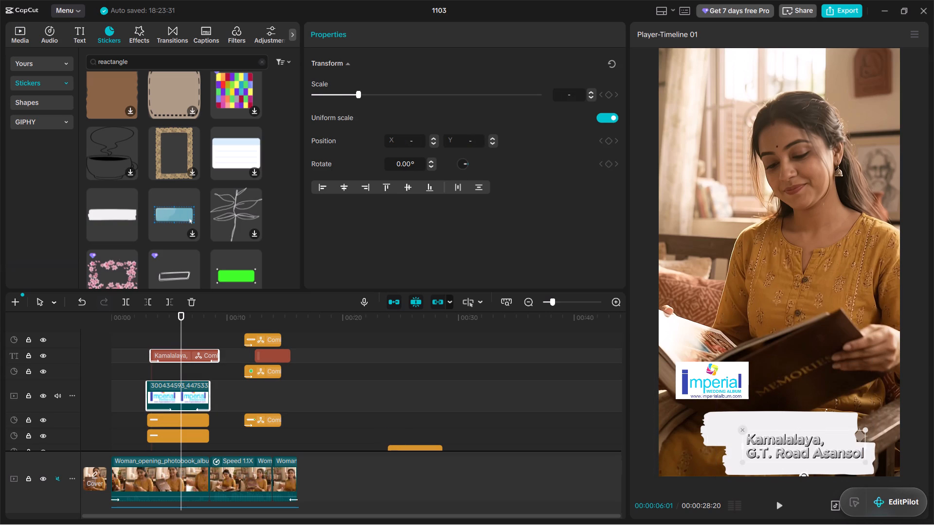
left_click_drag(778, 444, 771, 441)
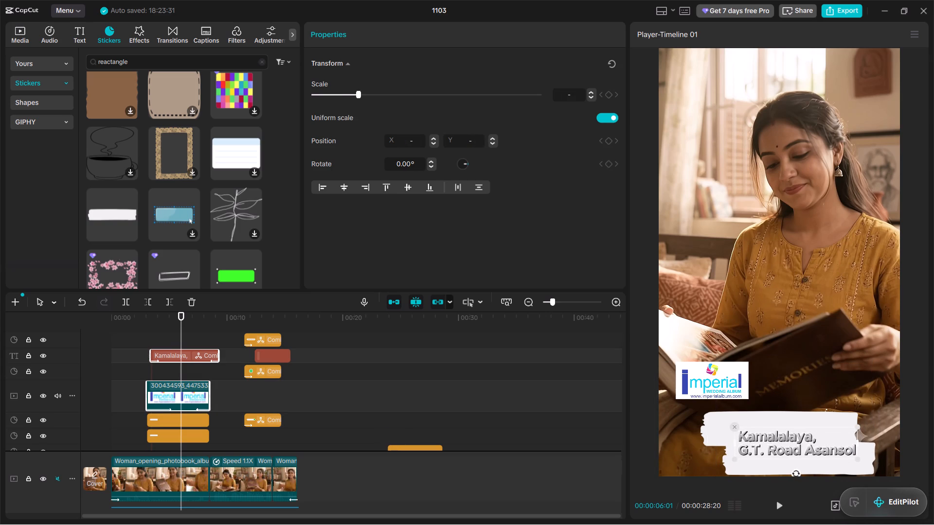
left_click_drag(771, 441, 767, 443)
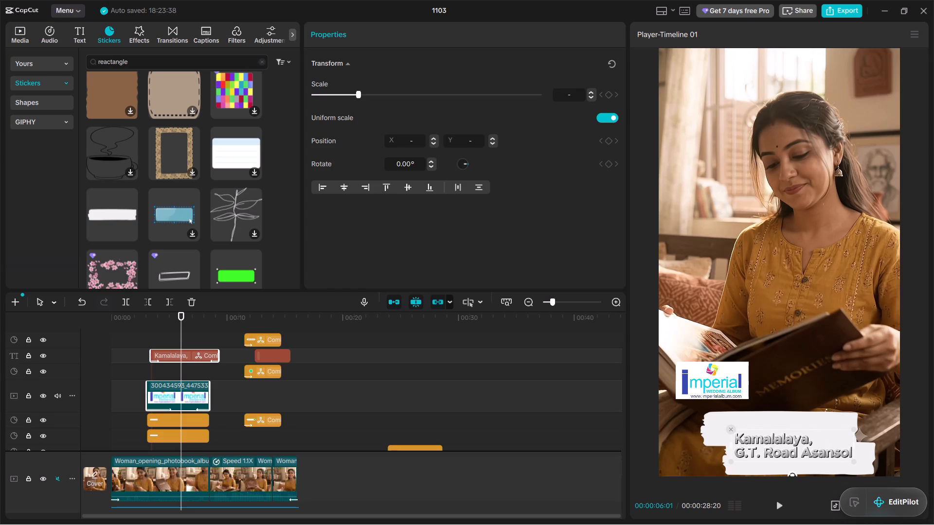
left_click(768, 443)
Select only the address text and enlarge it until its second line reaches the lower strip's right end.
left_click(790, 453)
left_click(799, 452)
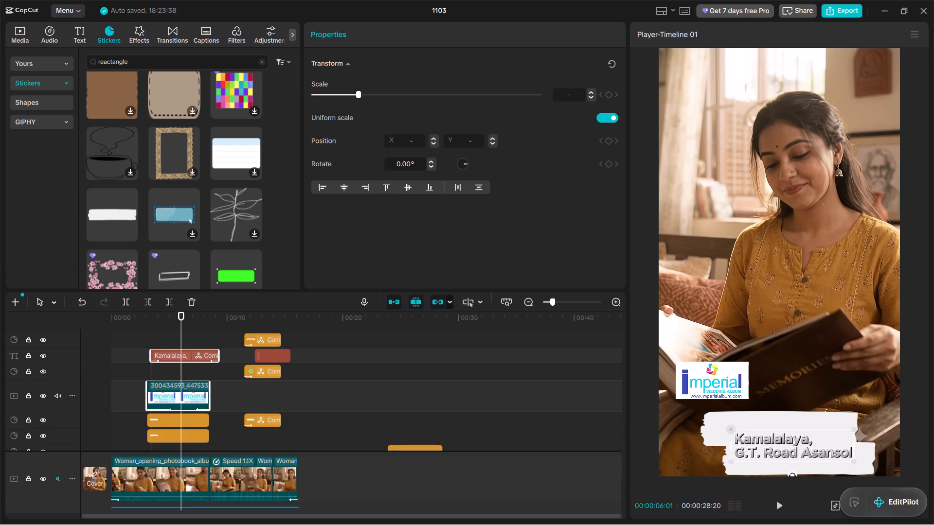
double_click(799, 452)
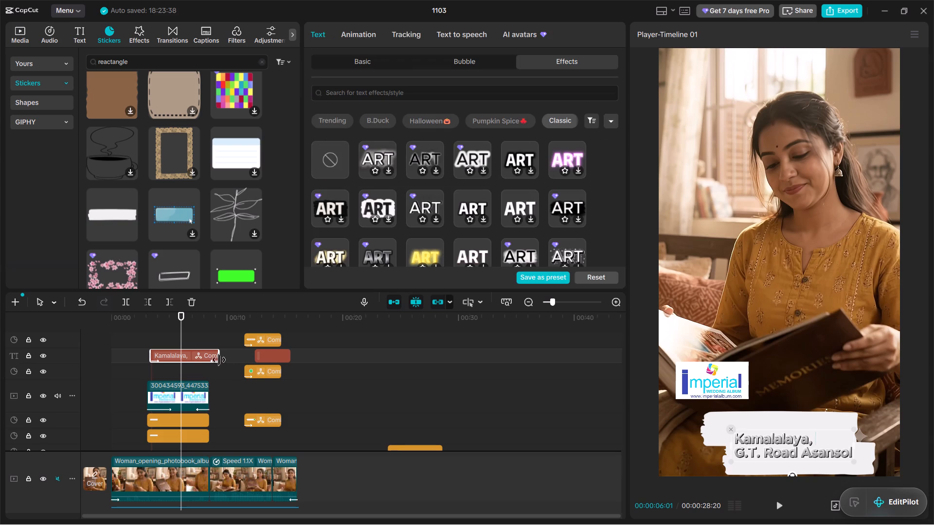
scroll(533, 172, "up", 3)
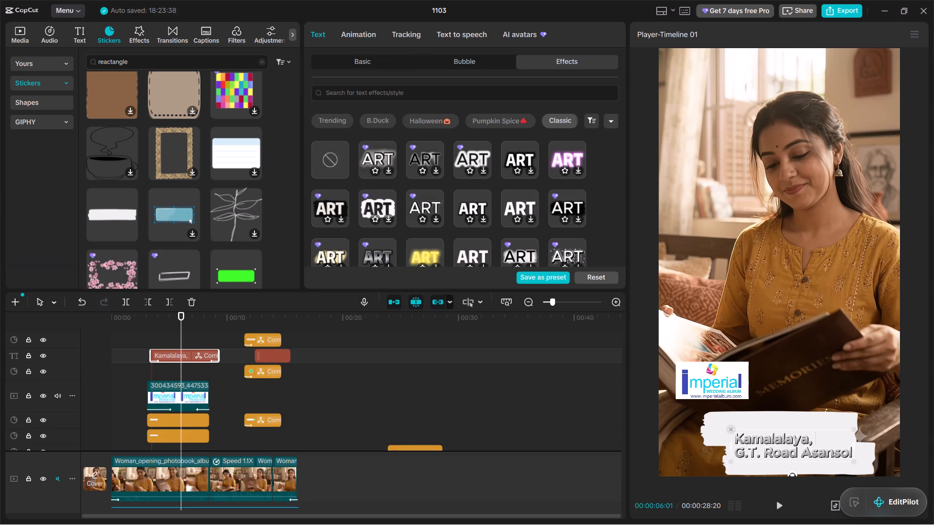
left_click(457, 53)
left_click(356, 61)
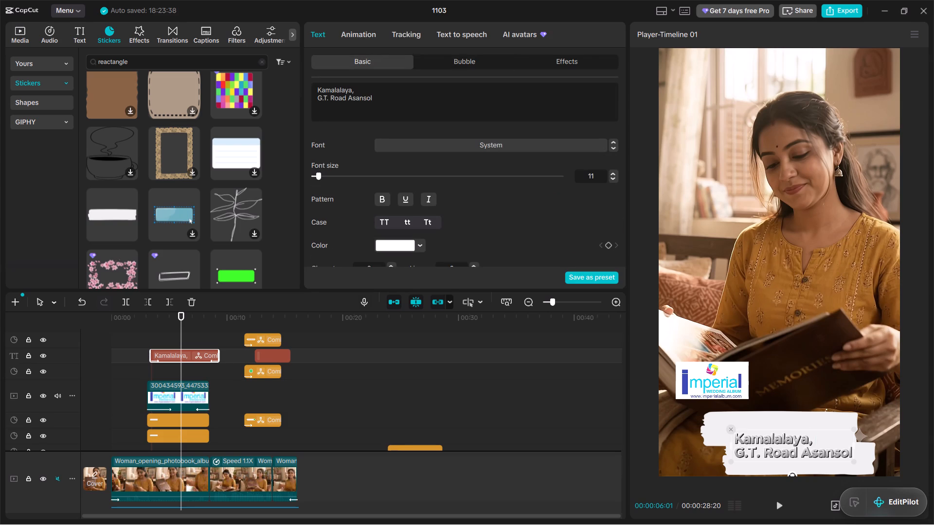
left_click(770, 442)
left_click_drag(854, 429, 878, 414)
left_click(824, 461)
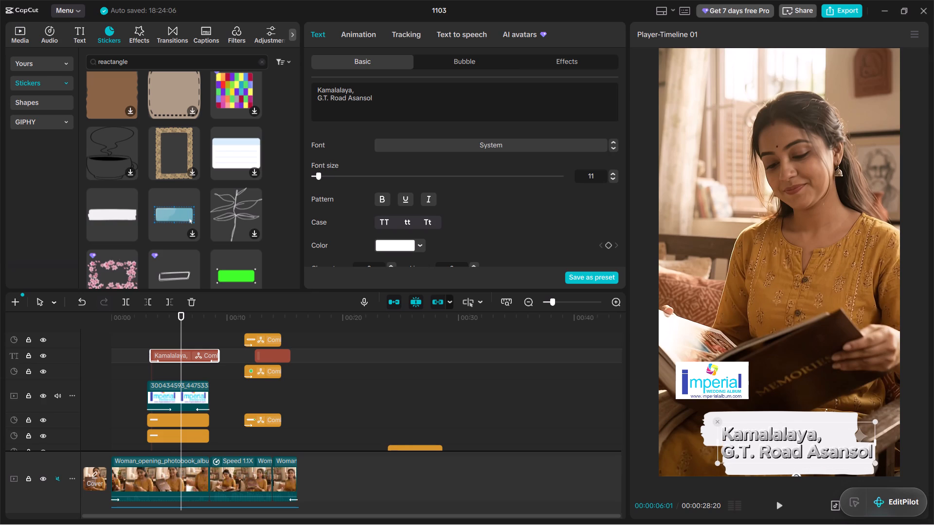
Move the address text up above the Imperial logo, clear of the white strips.
left_click_drag(841, 447, 773, 350)
Enlarge the upper white strip to 105% and place it at about X -182, Y -1438.
left_click(768, 434)
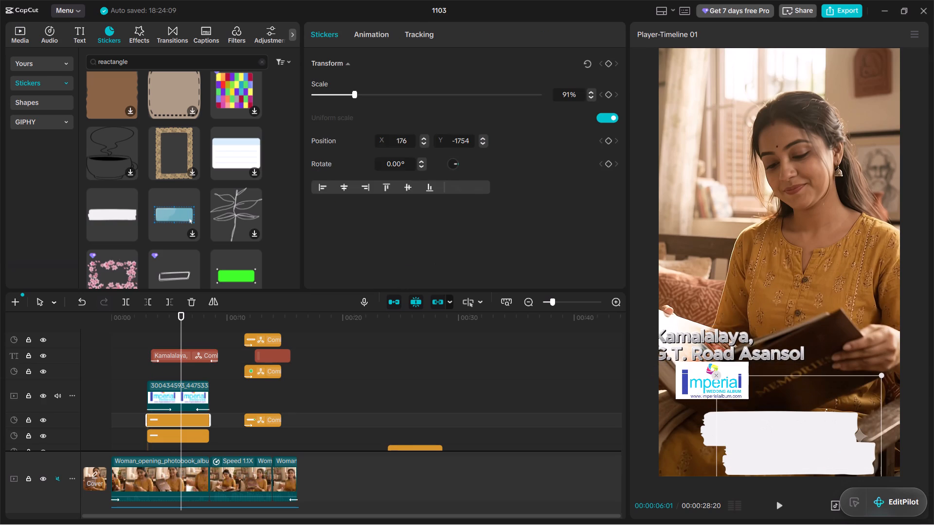
left_click(706, 439)
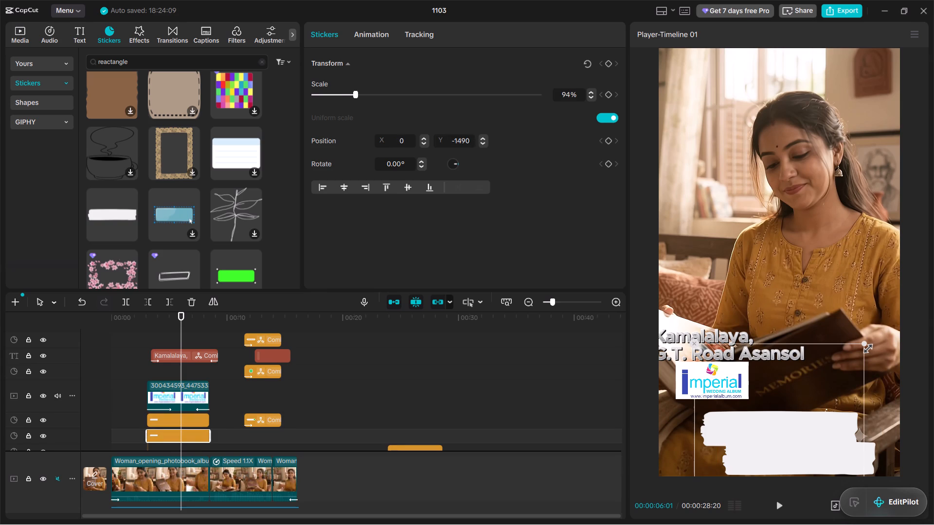
left_click_drag(713, 426, 693, 429)
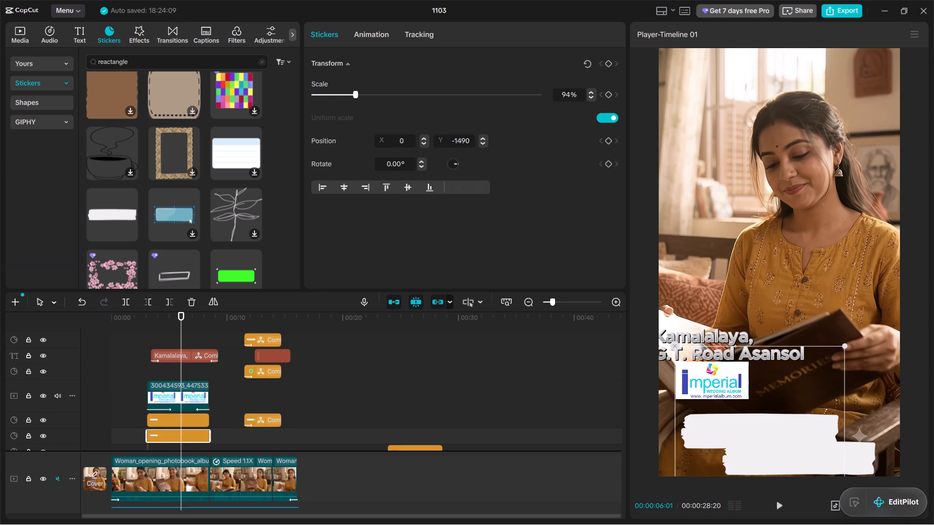
left_click_drag(693, 429, 692, 430)
left_click_drag(843, 347, 845, 343)
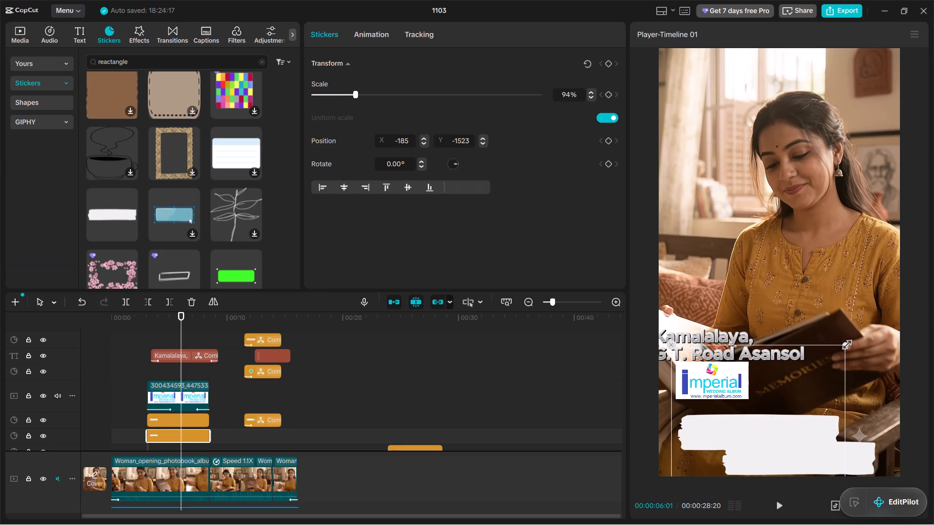
left_click_drag(845, 343, 855, 330)
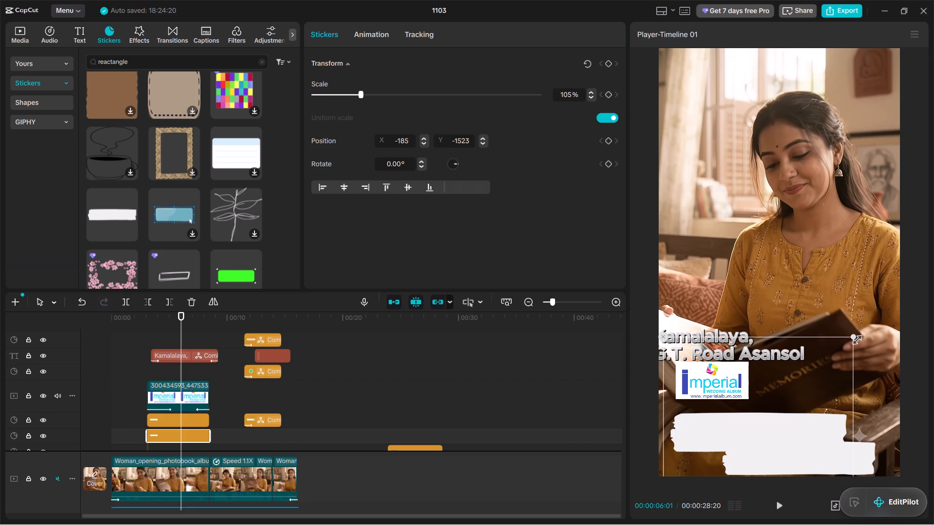
left_click_drag(819, 407, 820, 398)
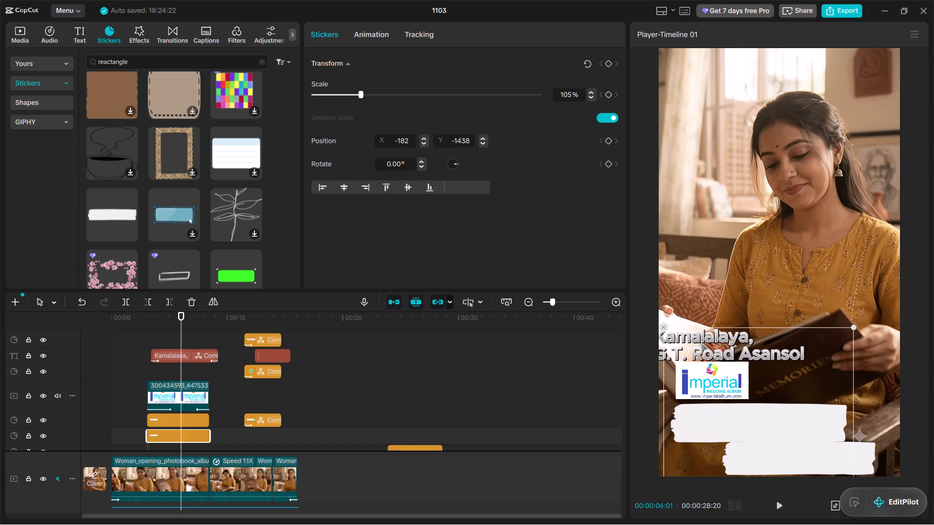
Enlarge the lower white strip to 110% and shift it left so its right end slightly overhangs the upper strip.
left_click(864, 460)
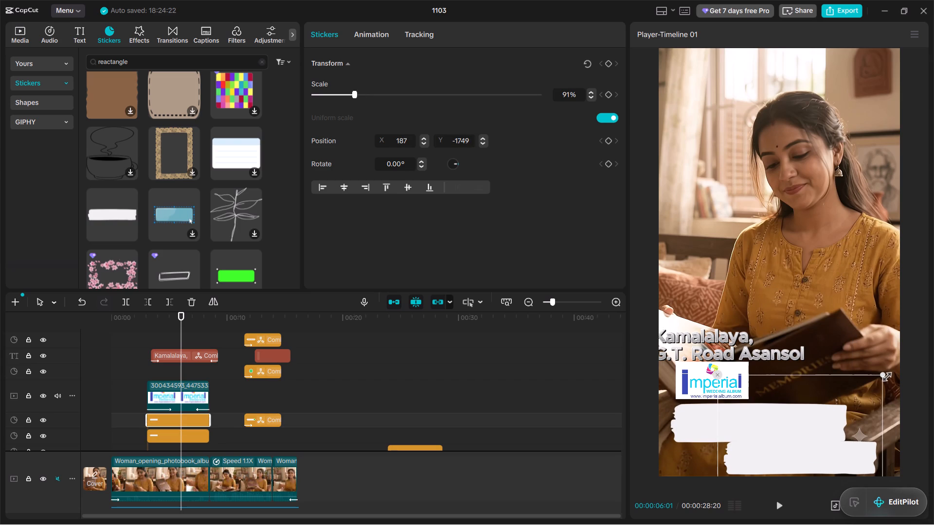
left_click_drag(884, 374, 908, 356)
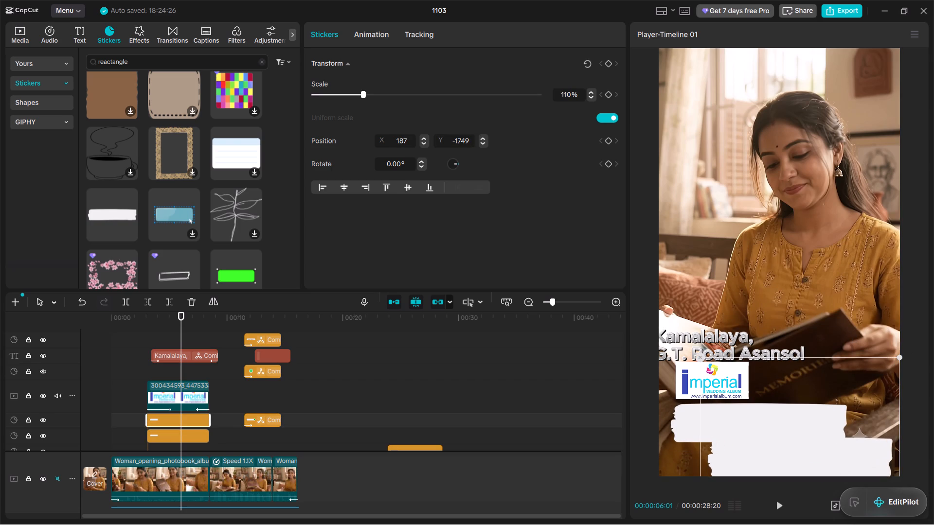
left_click_drag(861, 405, 842, 407)
Move only the address text back down over the two white strips and enlarge it slightly to fill them.
left_click(713, 337)
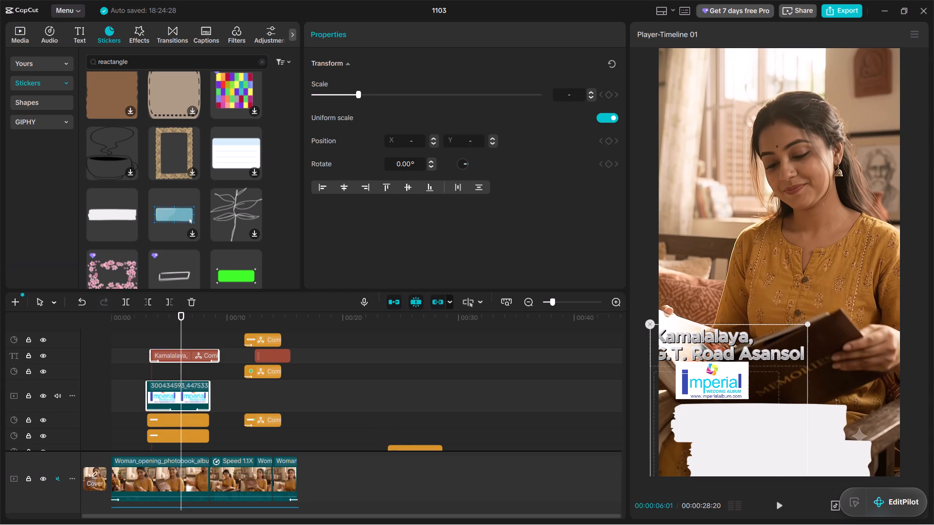
left_click(713, 337)
left_click_drag(713, 337, 766, 434)
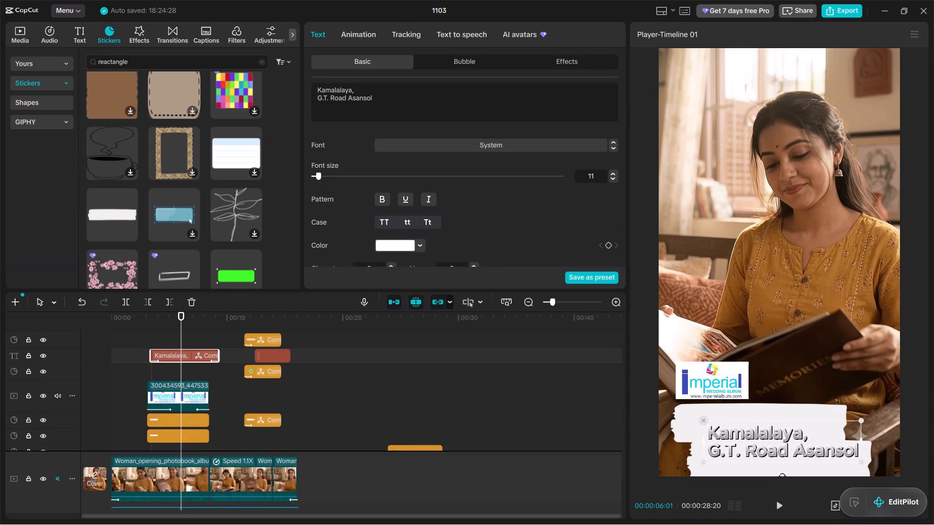
left_click_drag(766, 434, 765, 434)
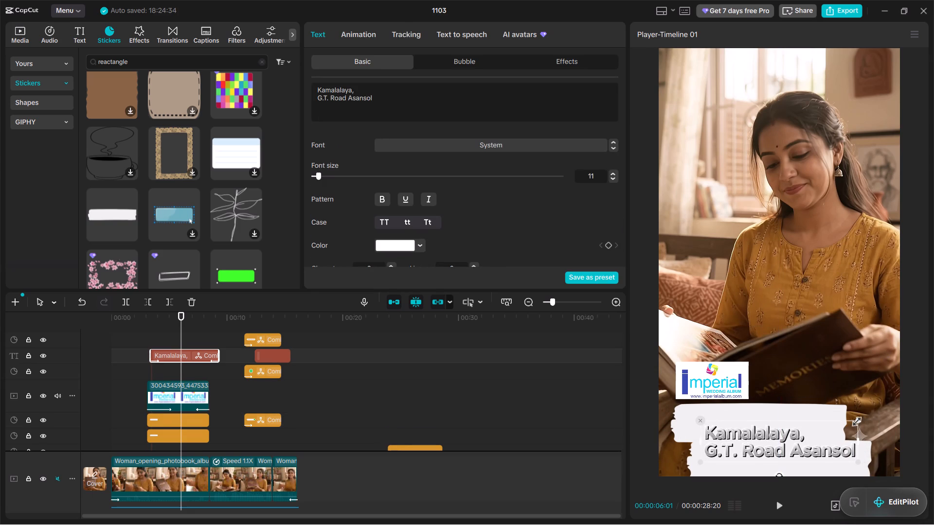
left_click_drag(854, 419, 867, 410)
left_click(895, 356)
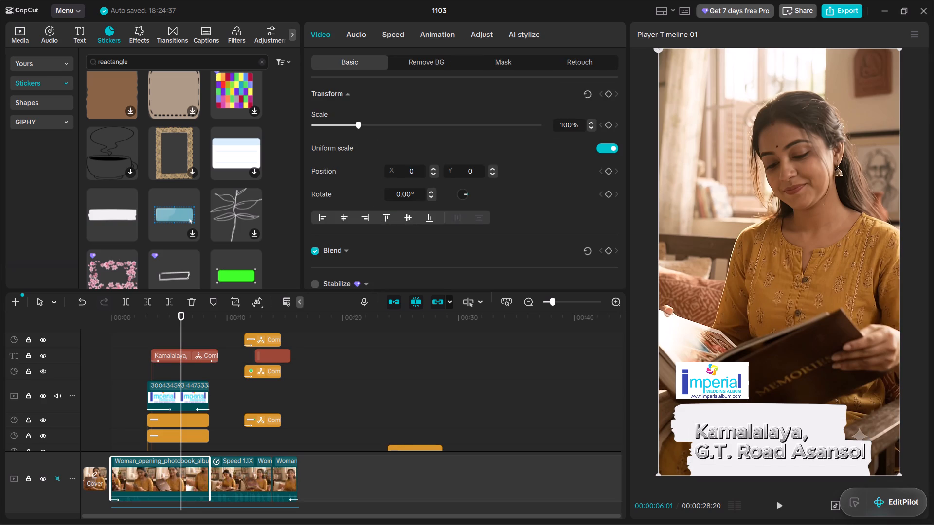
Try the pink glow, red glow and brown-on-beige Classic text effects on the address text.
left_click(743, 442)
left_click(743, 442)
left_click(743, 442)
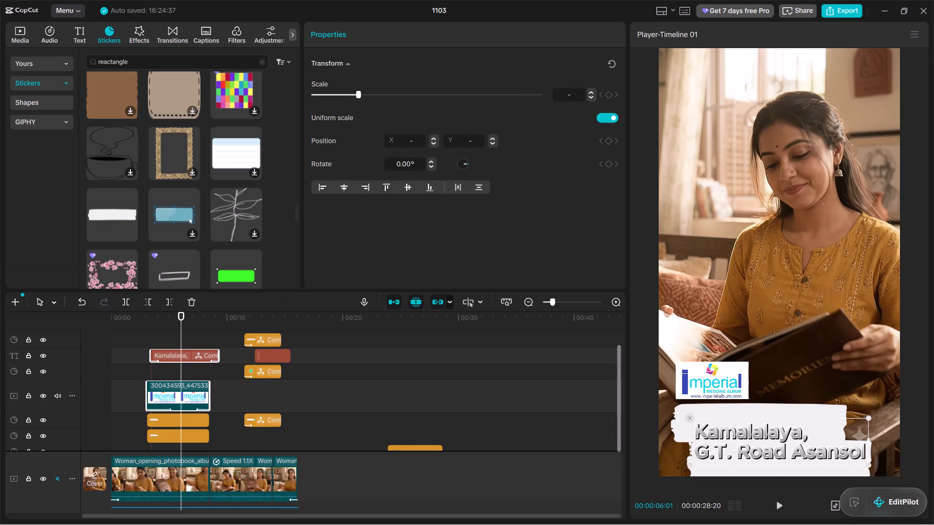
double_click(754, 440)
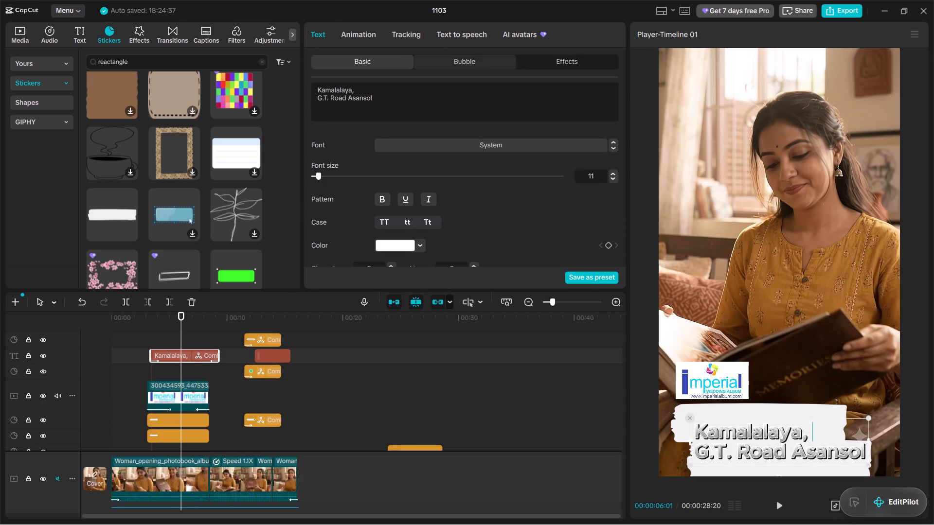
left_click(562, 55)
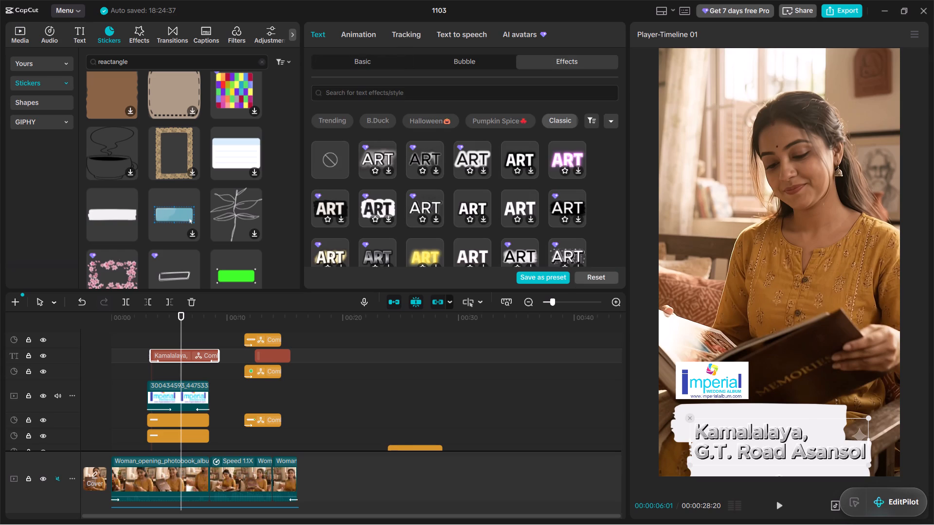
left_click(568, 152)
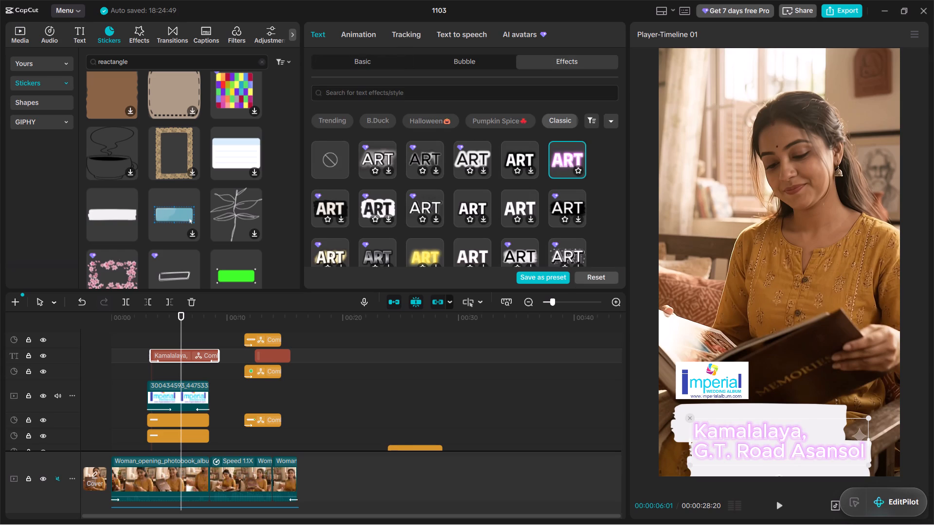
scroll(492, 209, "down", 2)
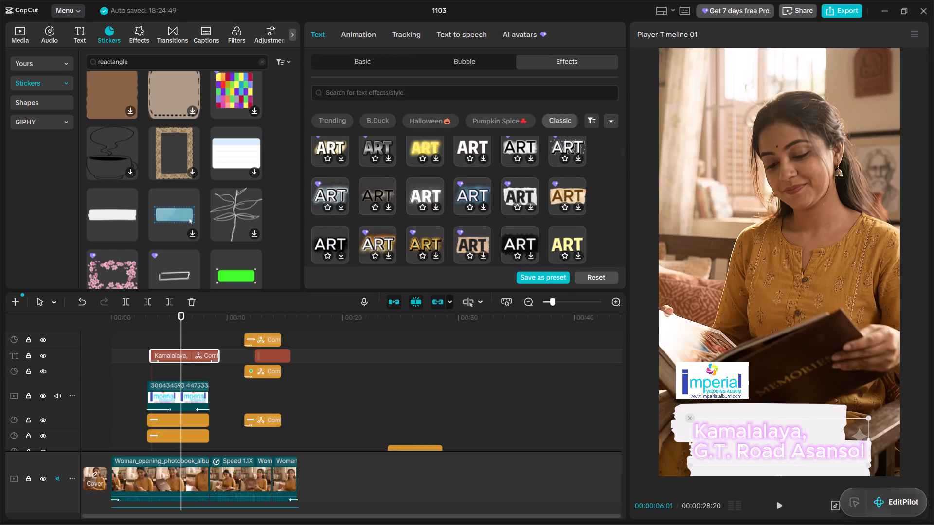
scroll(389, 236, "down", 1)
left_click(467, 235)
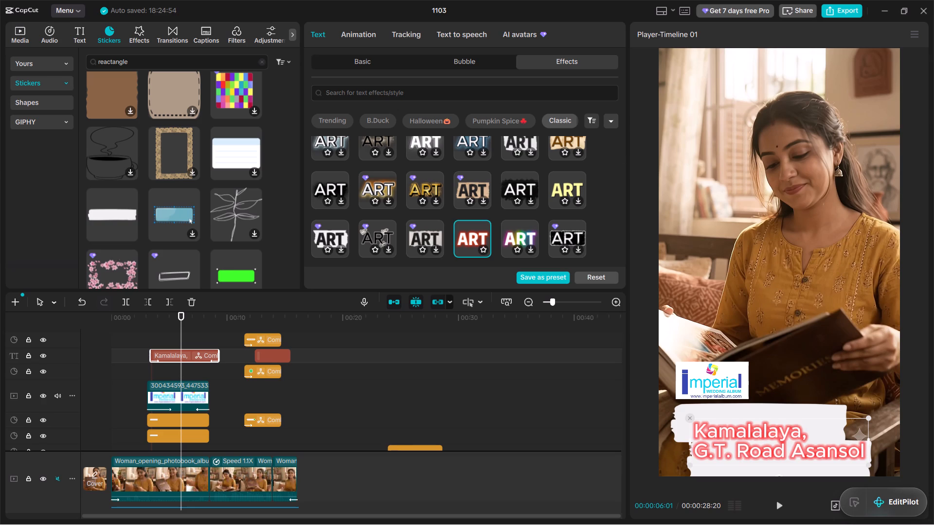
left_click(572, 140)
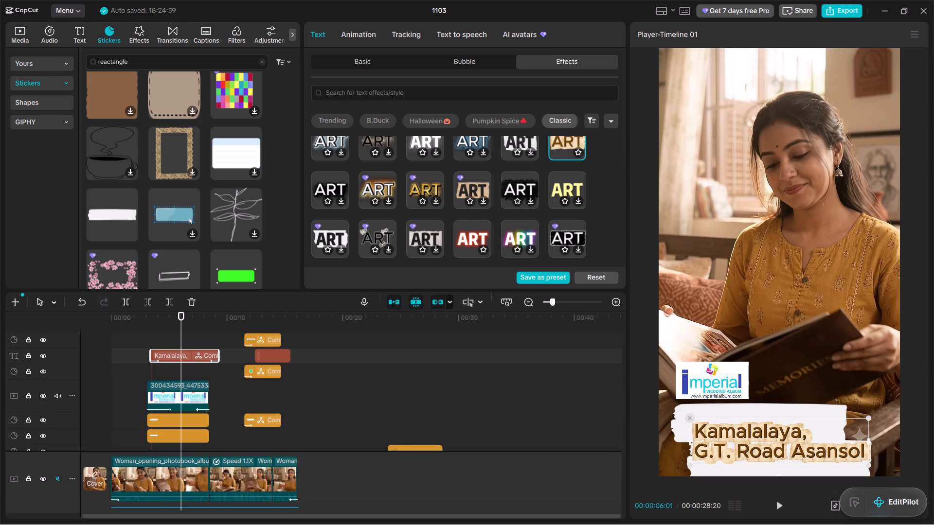
Apply the plain yellow-orange Classic text effect to the address text.
scroll(391, 210, "down", 1)
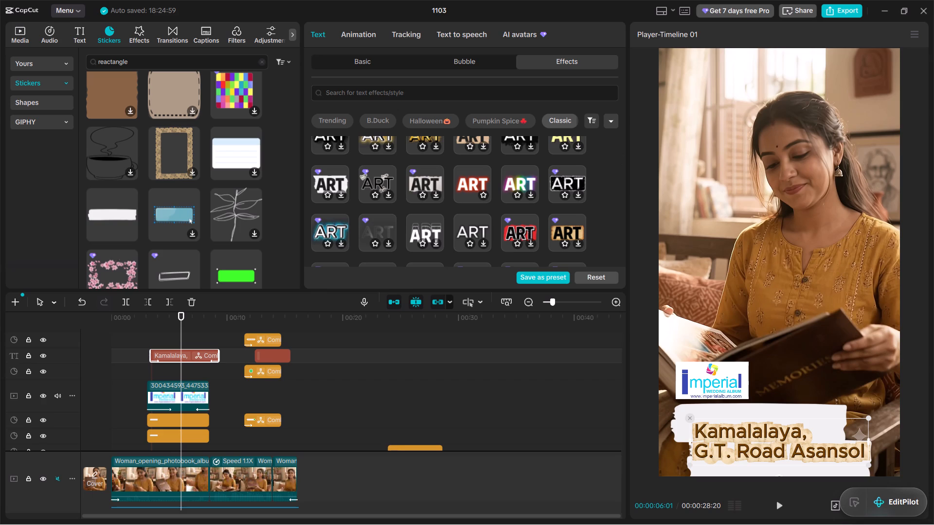
scroll(546, 221, "down", 2)
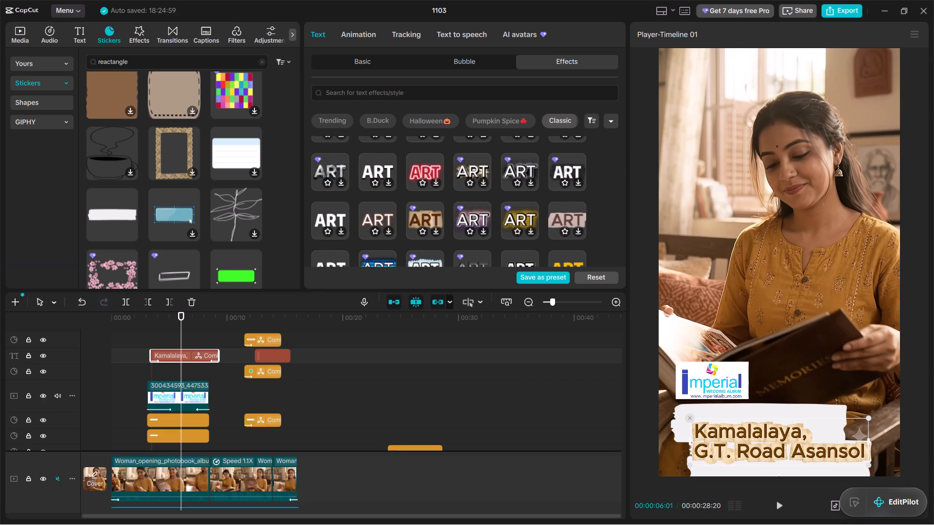
scroll(526, 208, "down", 1)
left_click(566, 204)
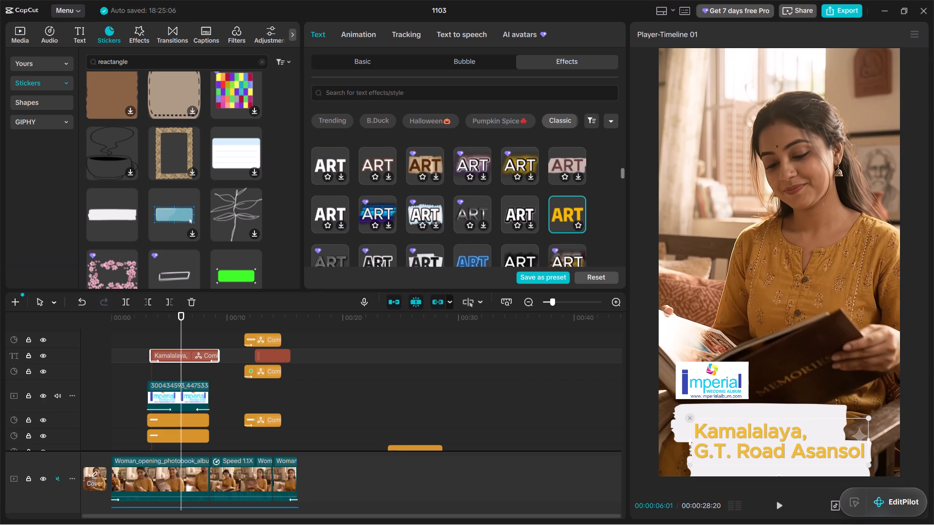
Remove the Classic text effect from the address text.
scroll(378, 197, "up", 12)
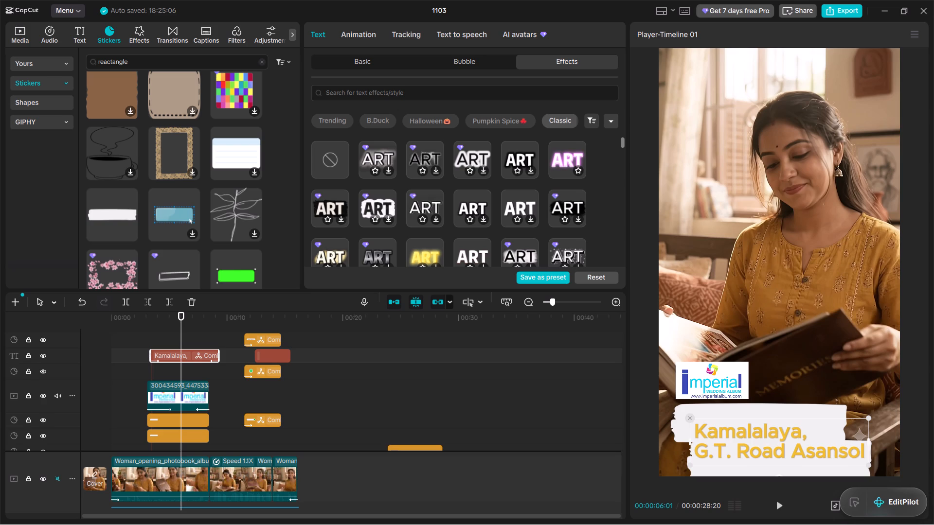
left_click(329, 162)
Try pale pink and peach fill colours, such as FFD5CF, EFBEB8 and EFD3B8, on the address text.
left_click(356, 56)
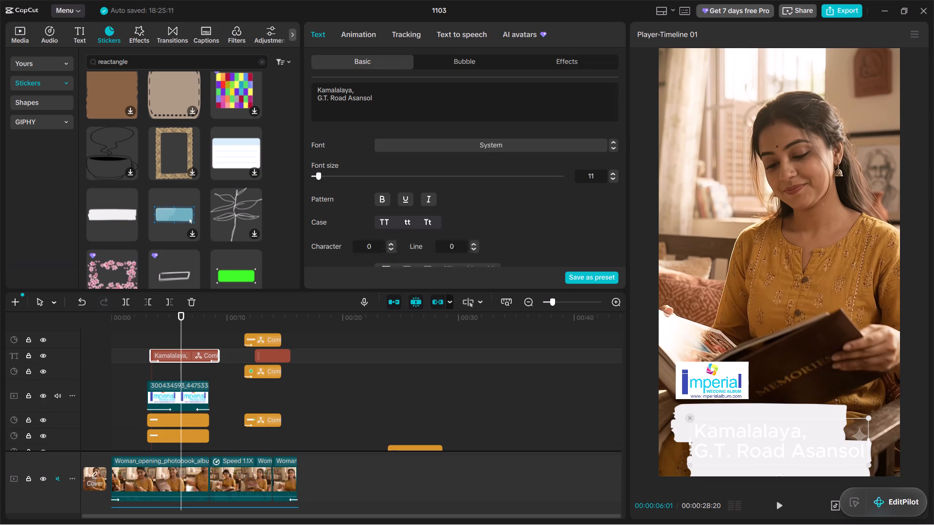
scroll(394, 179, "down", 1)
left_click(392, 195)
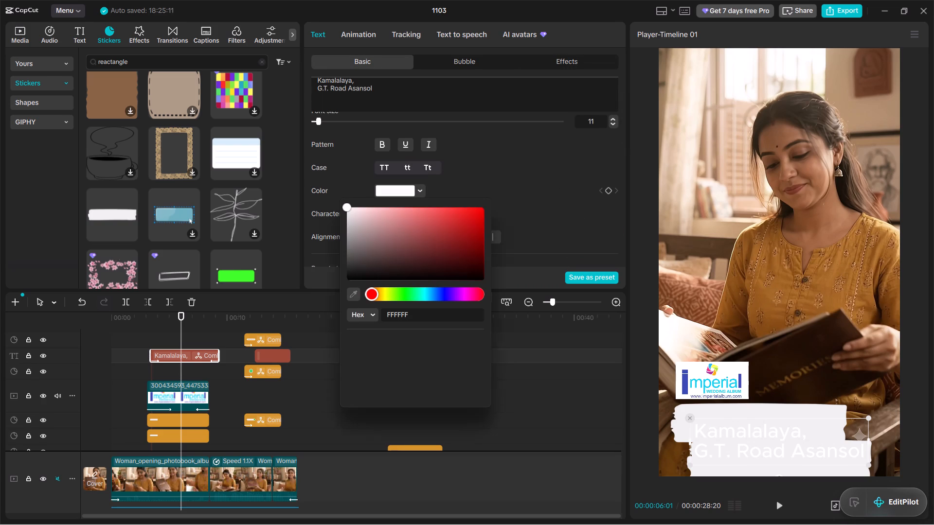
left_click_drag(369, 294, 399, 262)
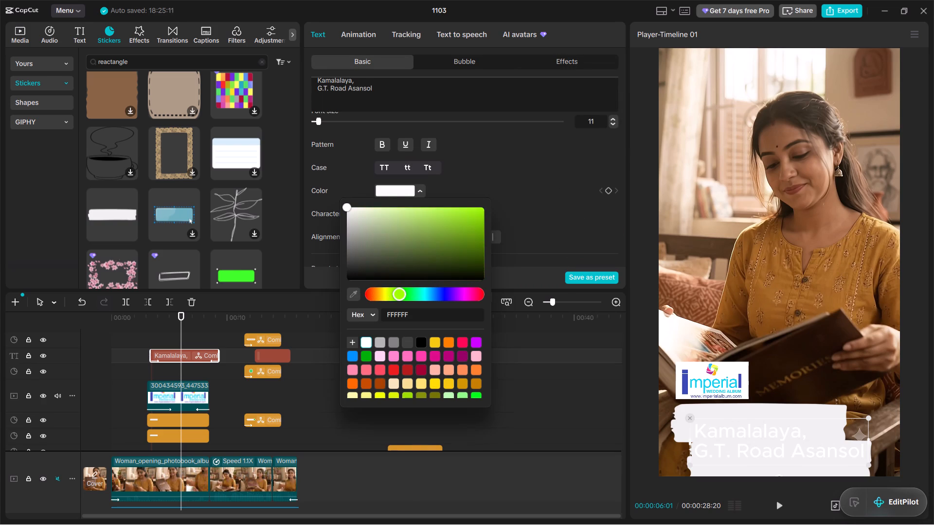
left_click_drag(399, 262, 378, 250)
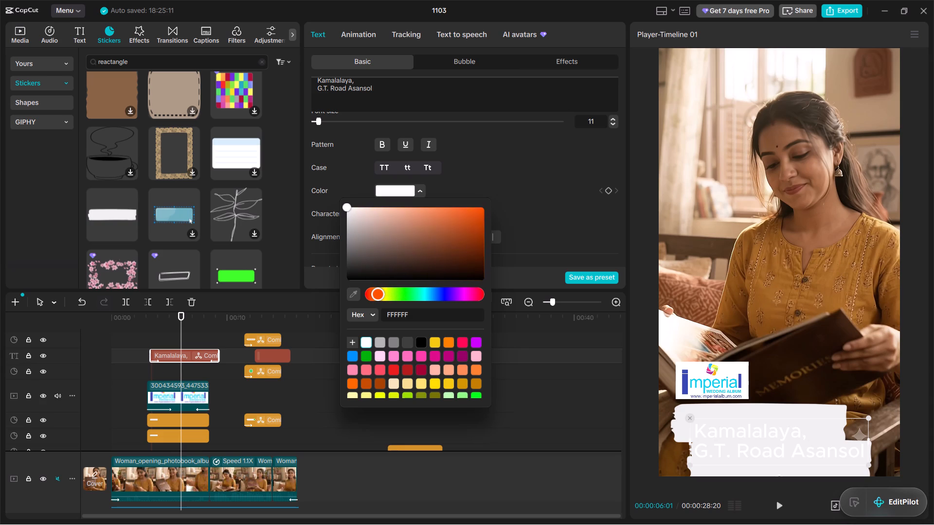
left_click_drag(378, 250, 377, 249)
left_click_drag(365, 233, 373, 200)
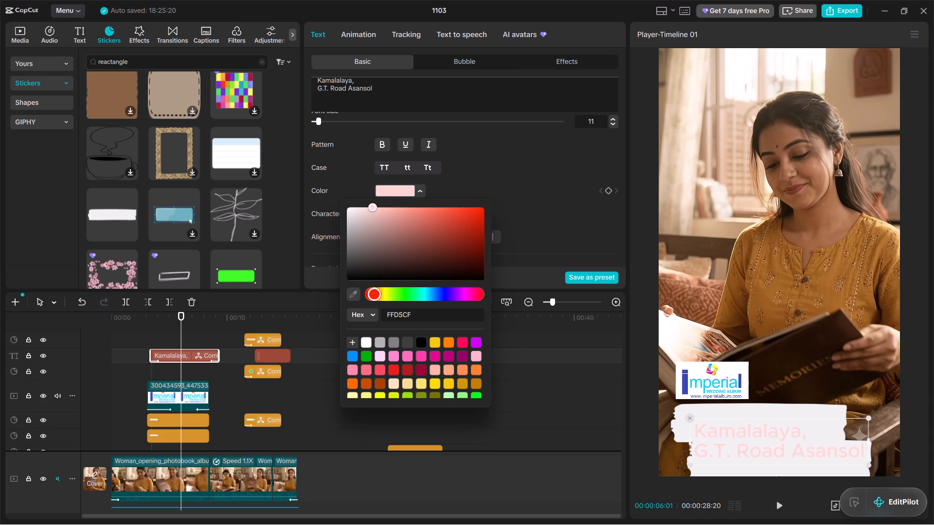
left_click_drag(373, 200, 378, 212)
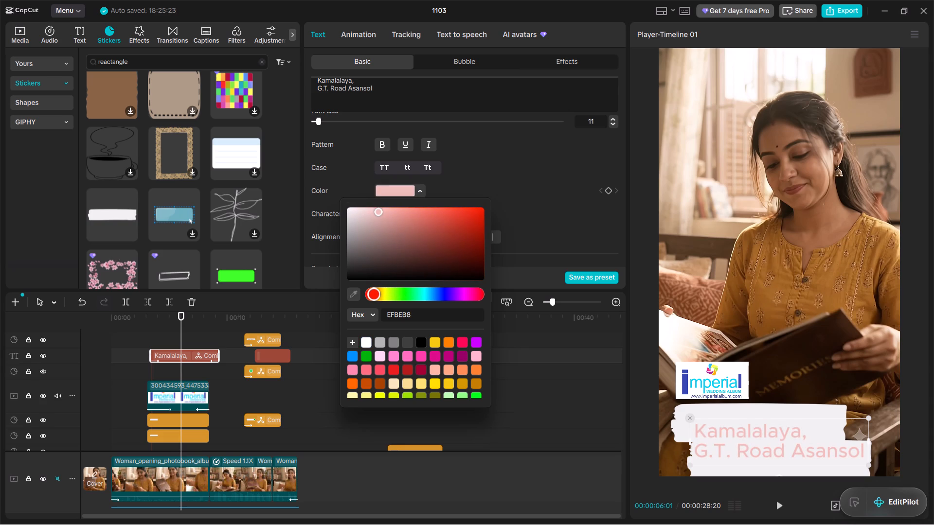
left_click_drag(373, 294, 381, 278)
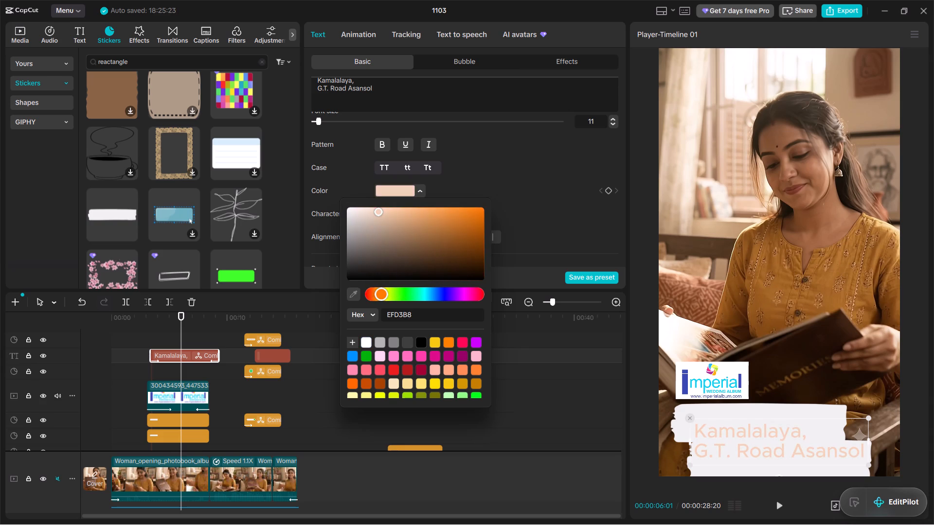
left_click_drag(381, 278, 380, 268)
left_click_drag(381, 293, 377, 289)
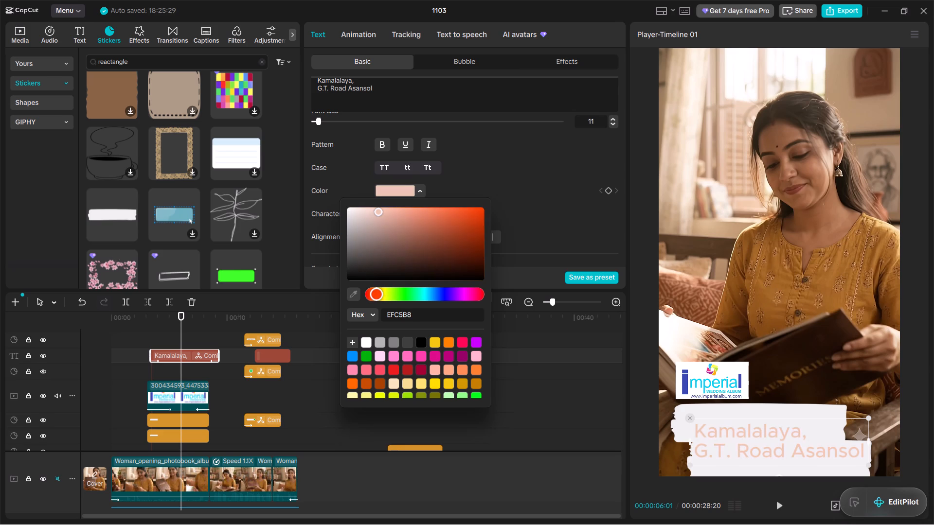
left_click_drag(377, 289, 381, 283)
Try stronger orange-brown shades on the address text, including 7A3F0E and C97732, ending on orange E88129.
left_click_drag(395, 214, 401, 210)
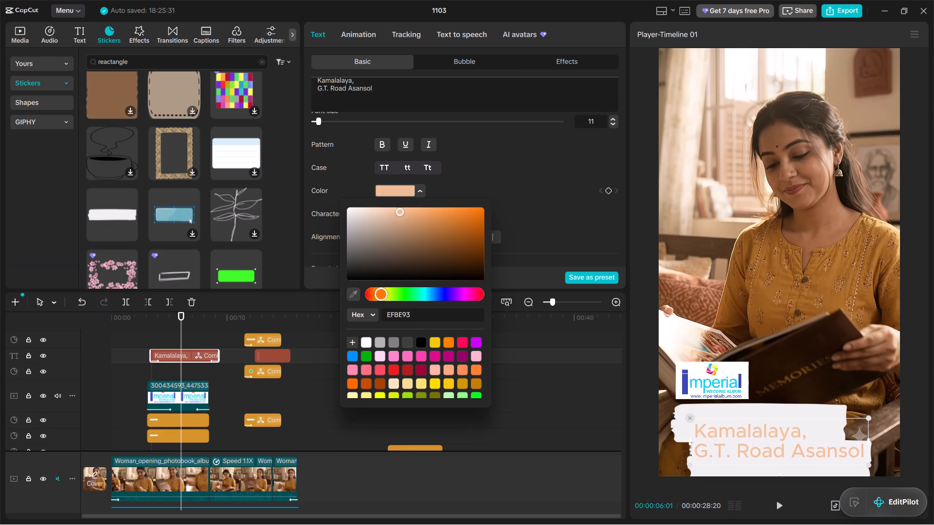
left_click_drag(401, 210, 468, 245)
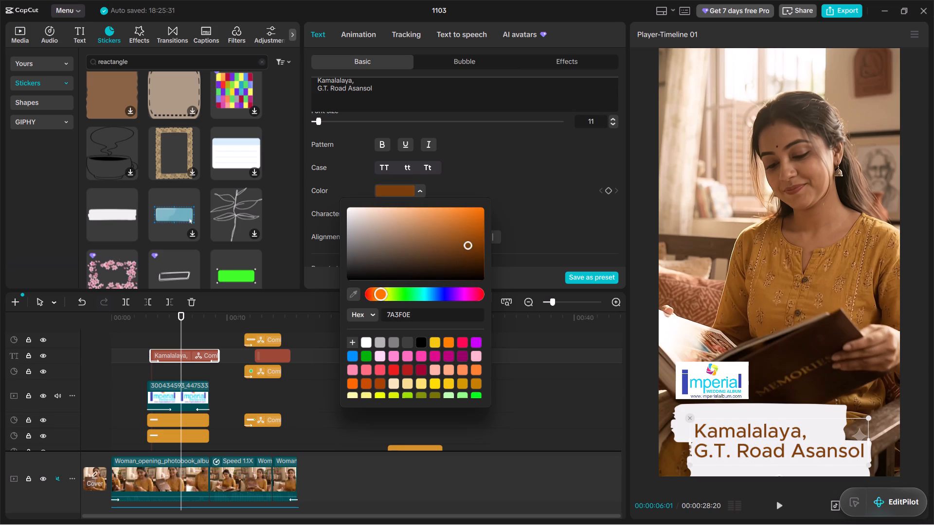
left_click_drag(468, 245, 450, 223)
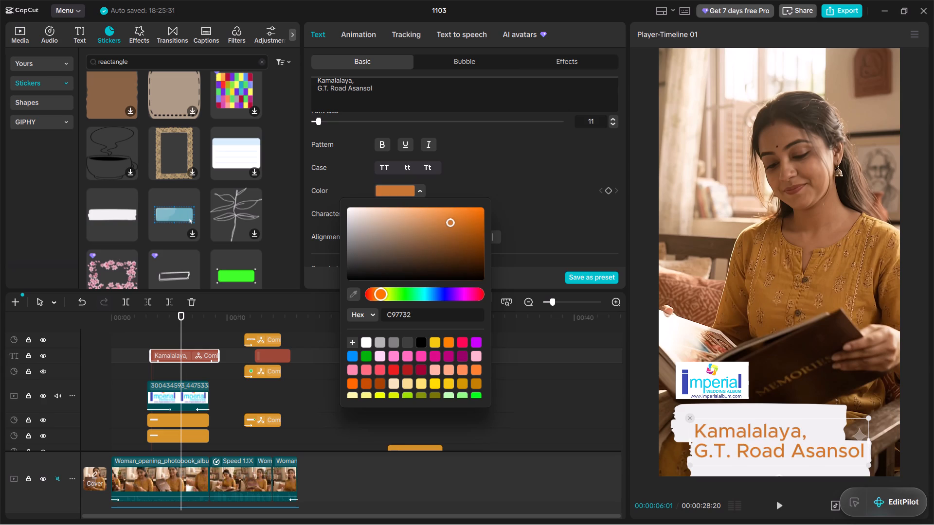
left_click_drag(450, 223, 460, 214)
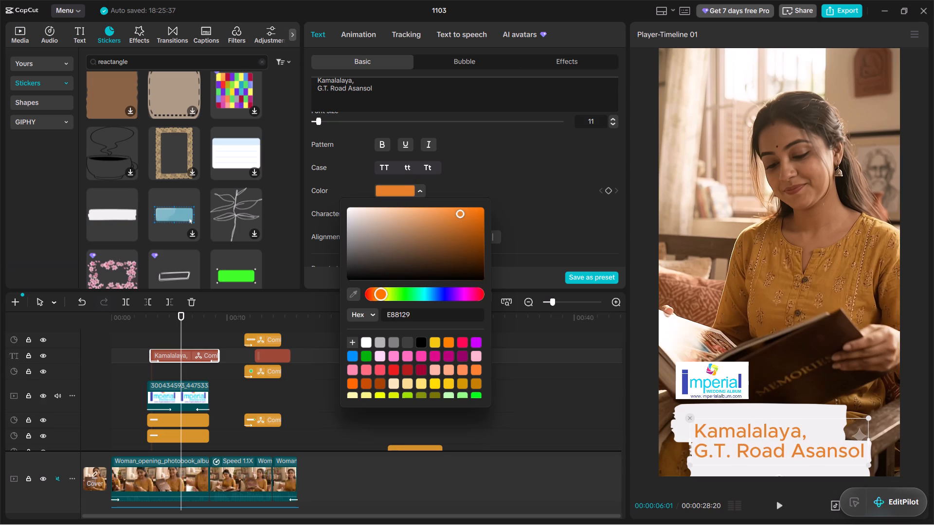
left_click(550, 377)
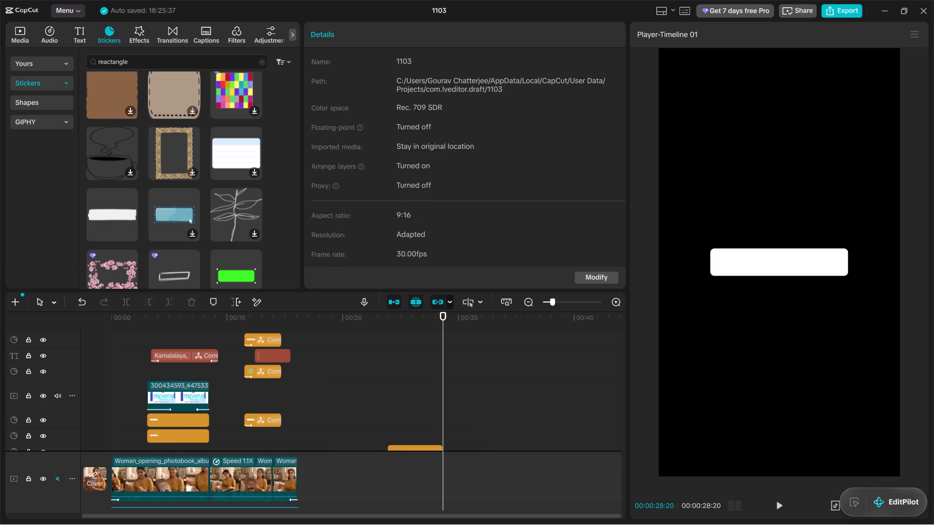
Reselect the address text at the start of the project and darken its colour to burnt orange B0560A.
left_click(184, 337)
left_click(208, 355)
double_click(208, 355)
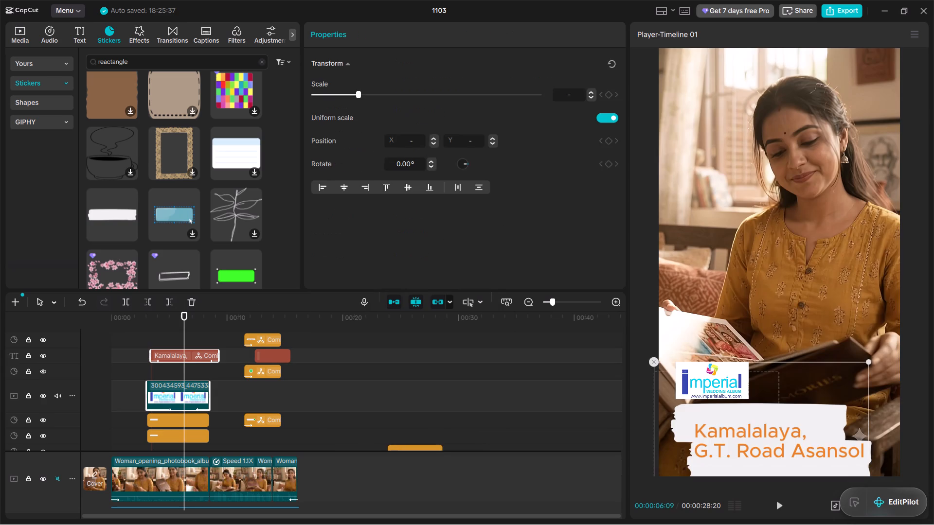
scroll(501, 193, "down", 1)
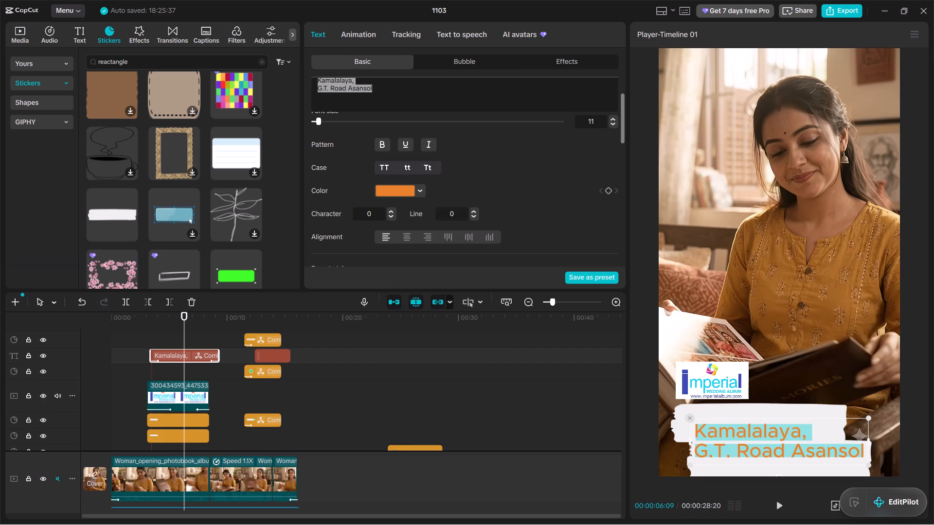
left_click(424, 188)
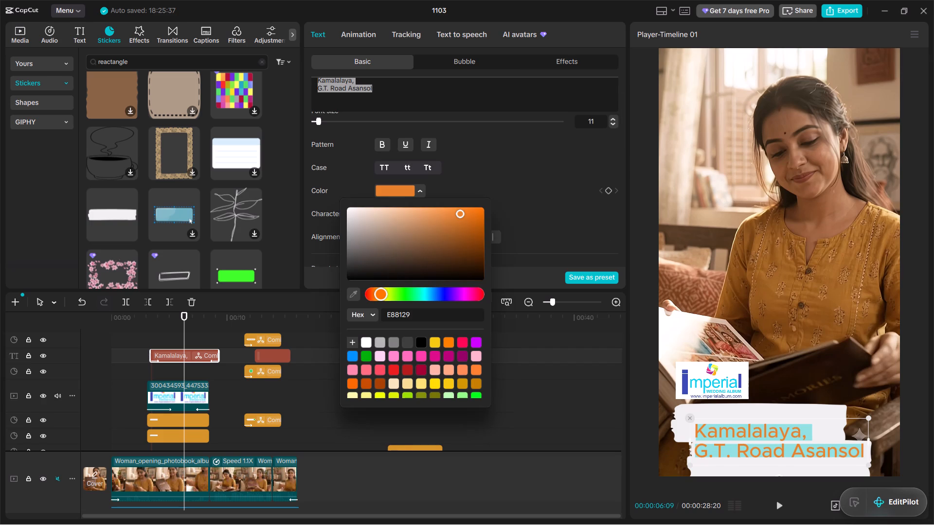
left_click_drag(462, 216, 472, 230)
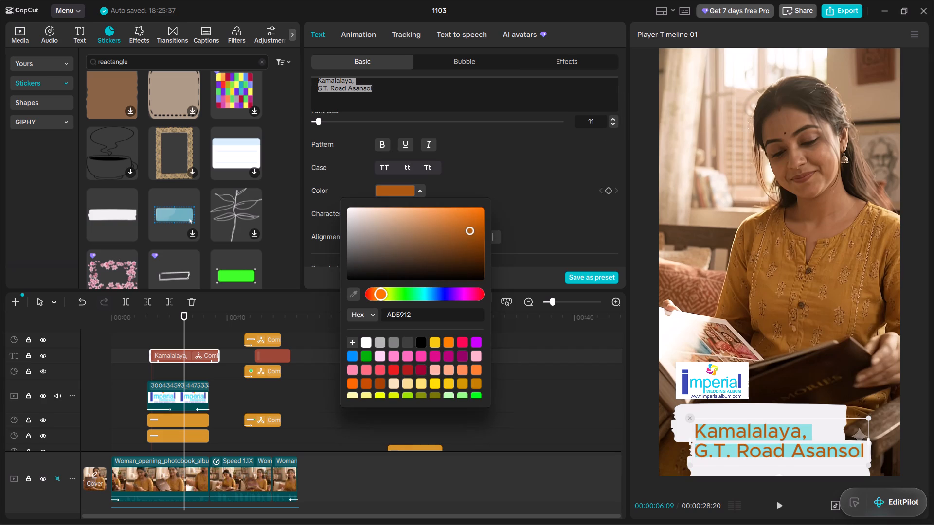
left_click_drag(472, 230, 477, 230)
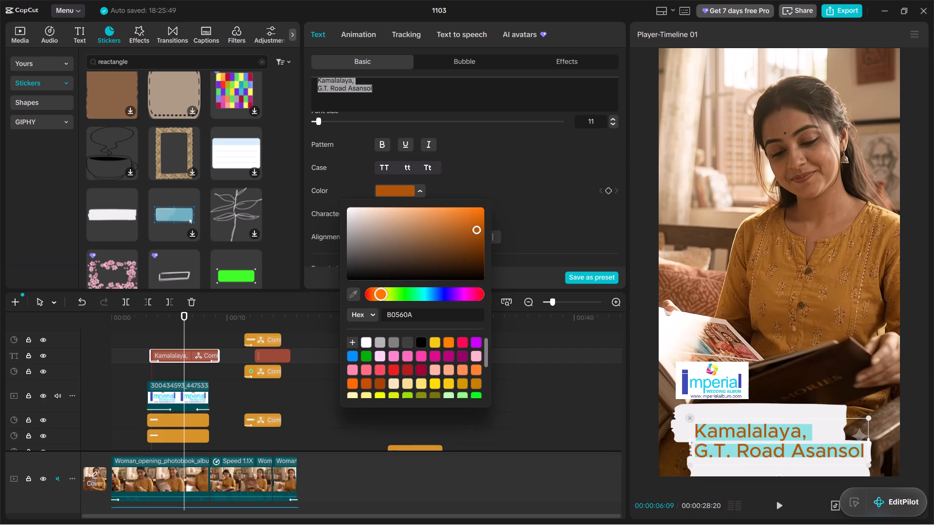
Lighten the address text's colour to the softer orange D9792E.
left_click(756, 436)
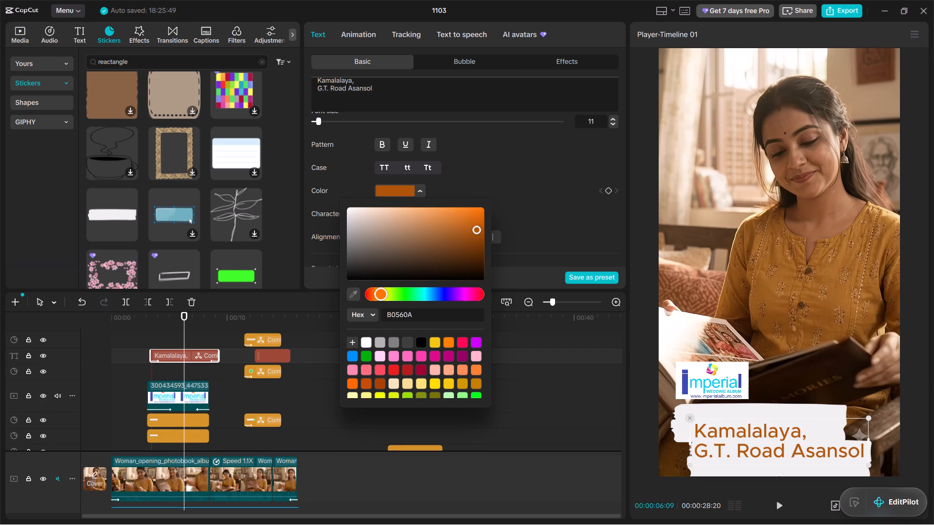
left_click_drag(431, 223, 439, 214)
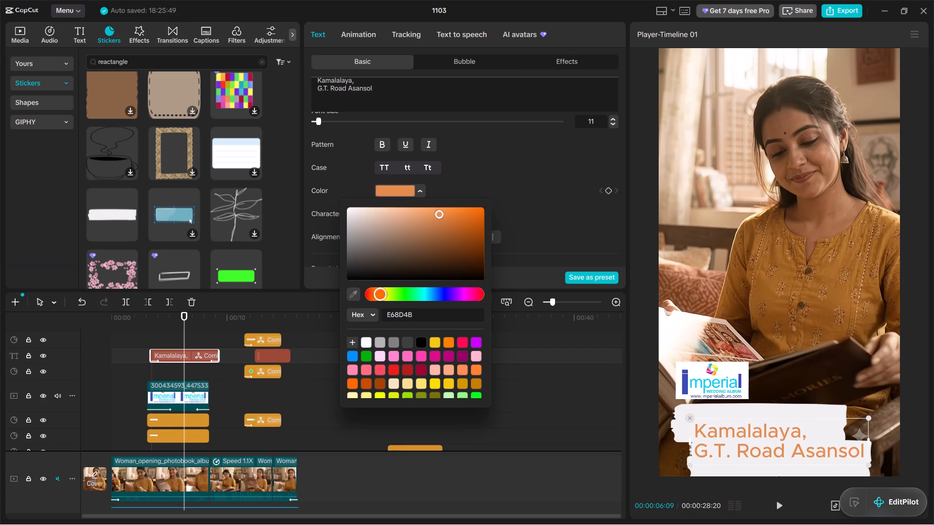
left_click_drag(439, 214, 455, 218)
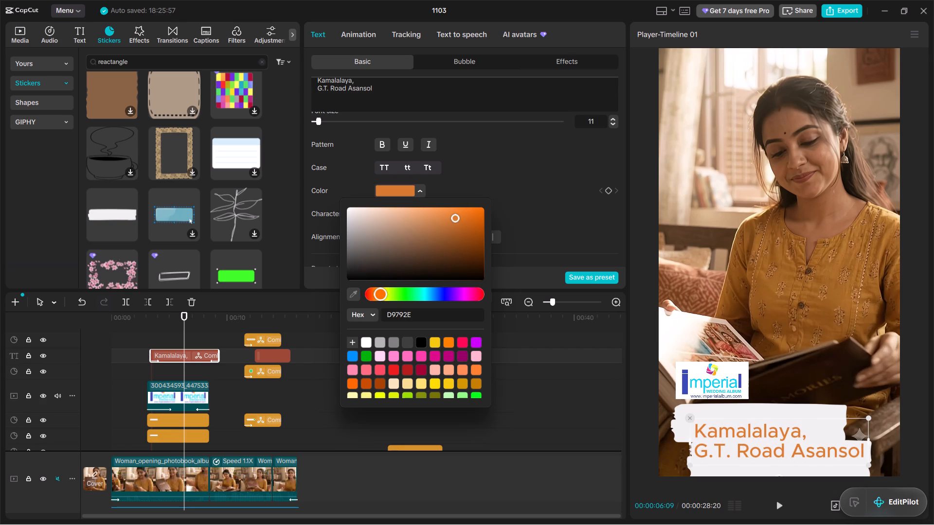
Compare the preset colours and a green hue, and set the address text to the dark orange-brown preset A74100.
scroll(407, 371, "down", 1)
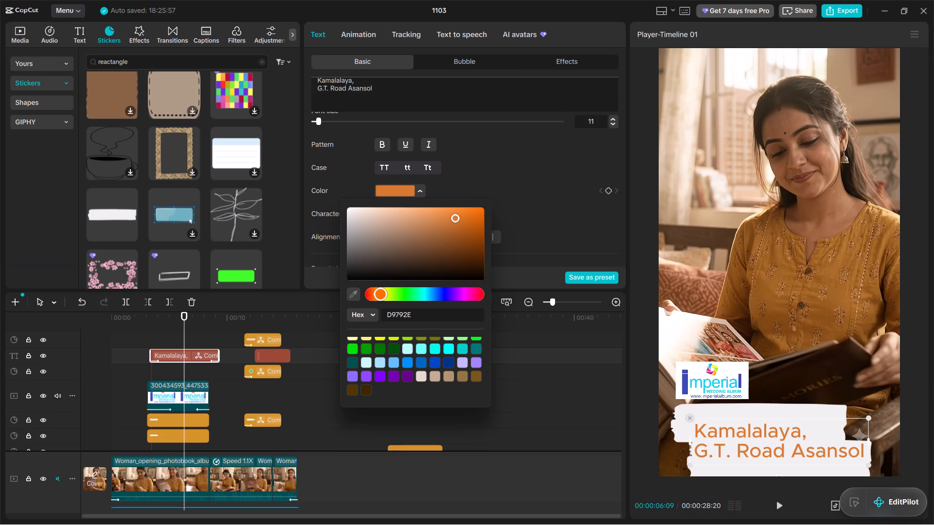
scroll(389, 348, "up", 2)
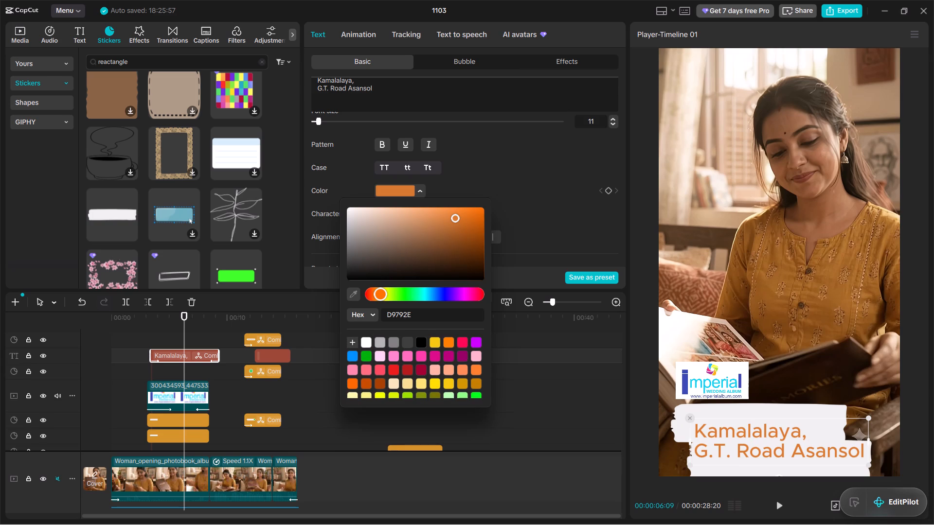
left_click_drag(381, 297, 406, 306)
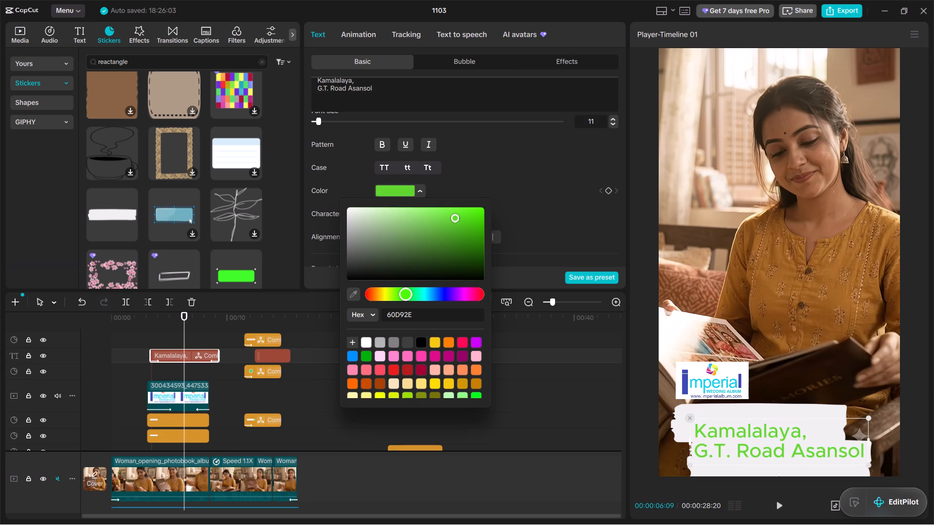
left_click(376, 386)
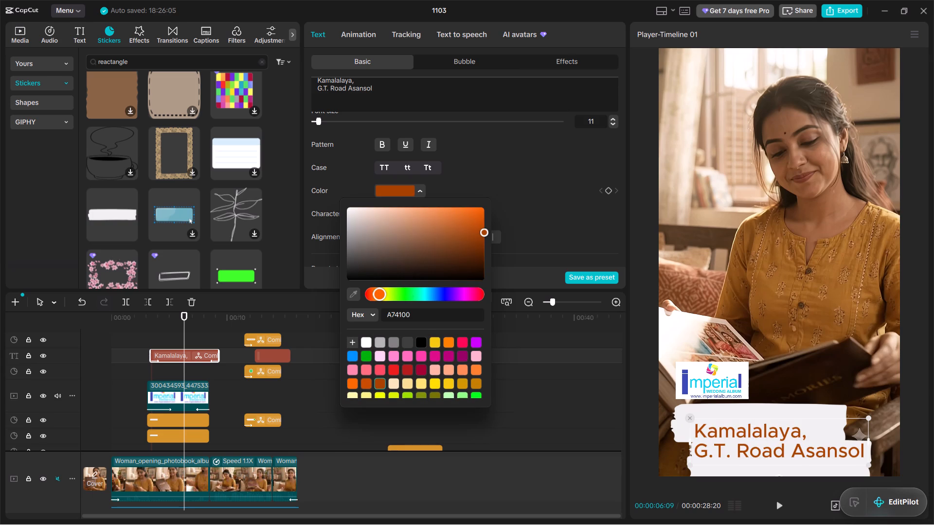
left_click(588, 200)
left_click(507, 166)
triple_click(484, 162)
left_click(467, 178)
left_click(406, 190)
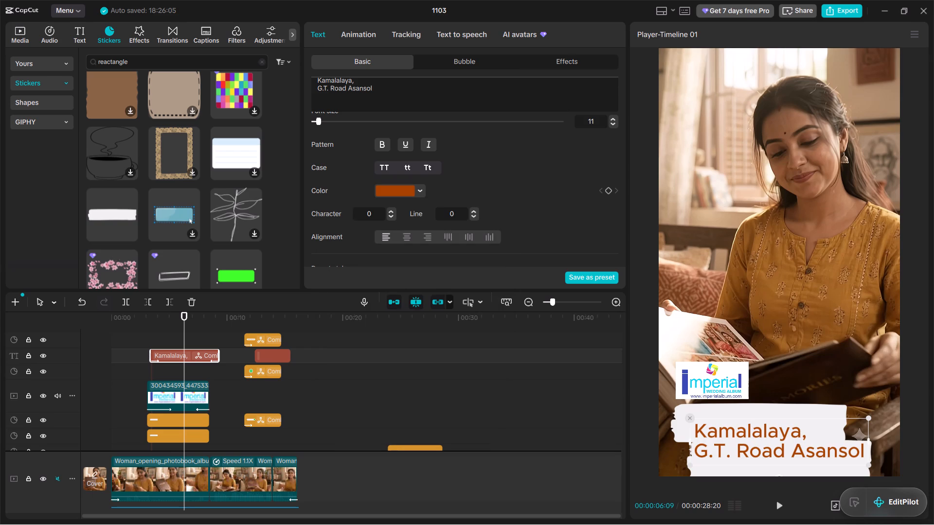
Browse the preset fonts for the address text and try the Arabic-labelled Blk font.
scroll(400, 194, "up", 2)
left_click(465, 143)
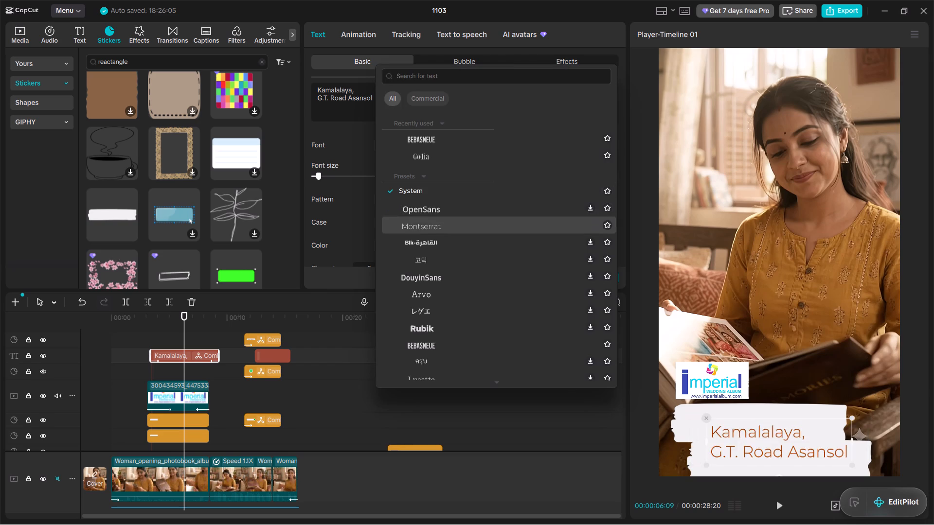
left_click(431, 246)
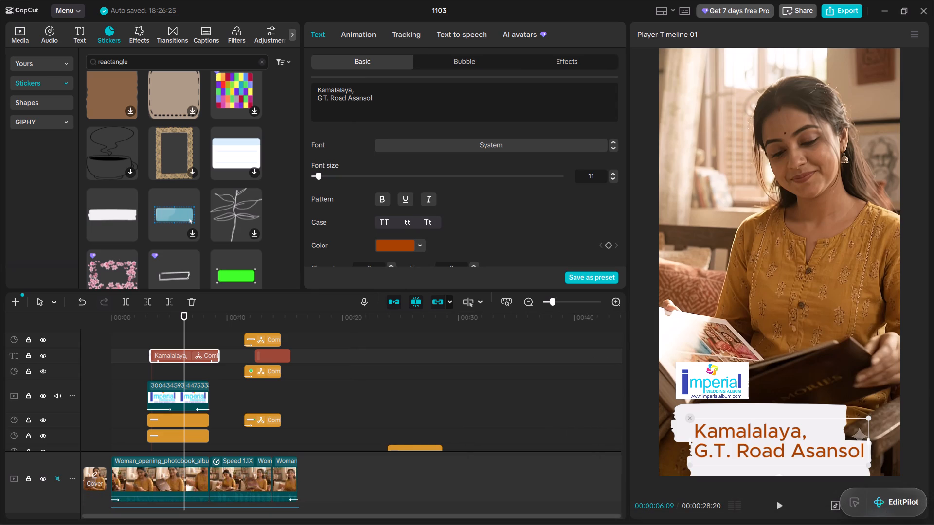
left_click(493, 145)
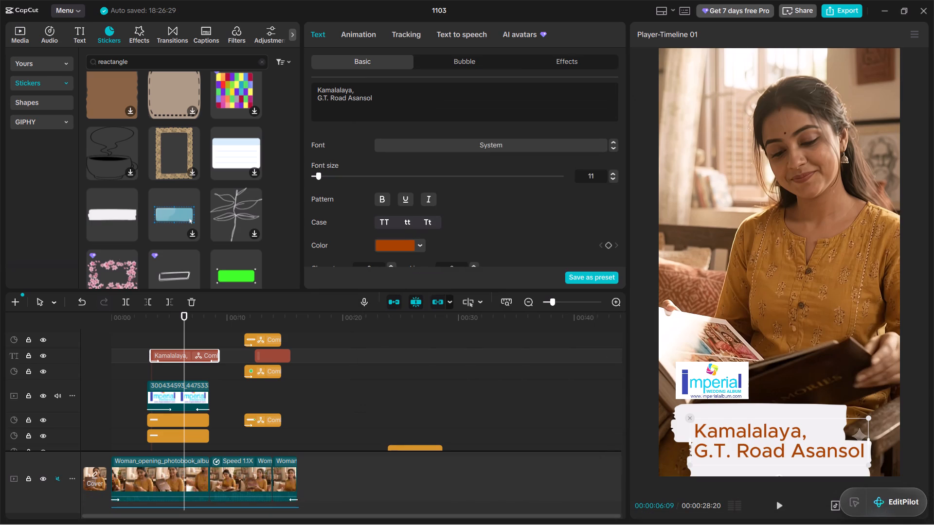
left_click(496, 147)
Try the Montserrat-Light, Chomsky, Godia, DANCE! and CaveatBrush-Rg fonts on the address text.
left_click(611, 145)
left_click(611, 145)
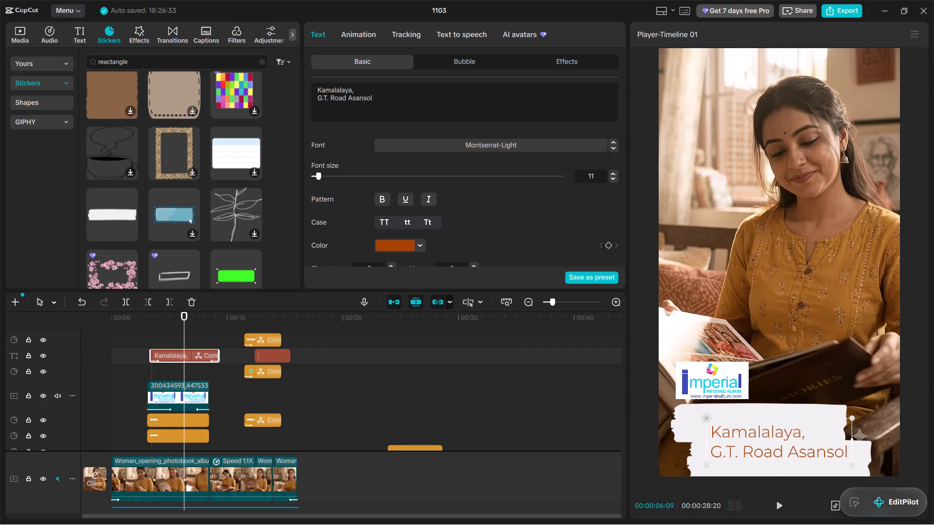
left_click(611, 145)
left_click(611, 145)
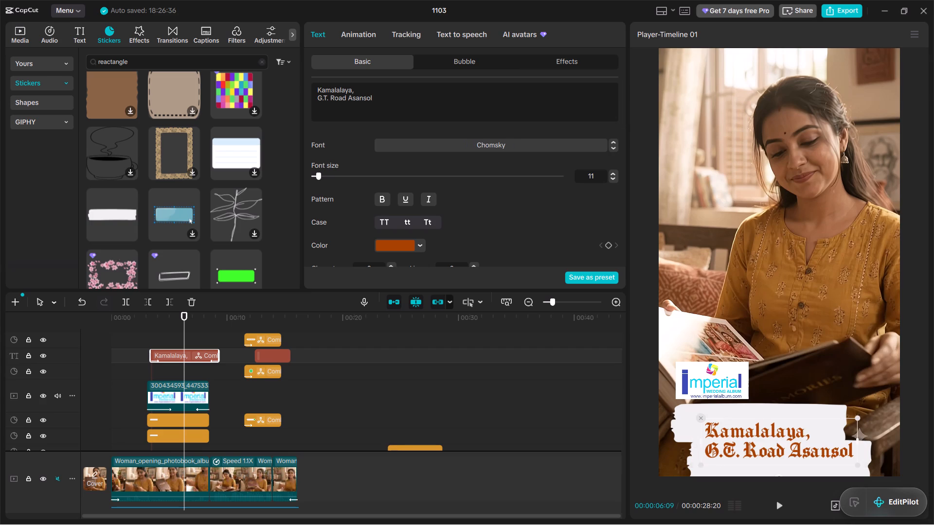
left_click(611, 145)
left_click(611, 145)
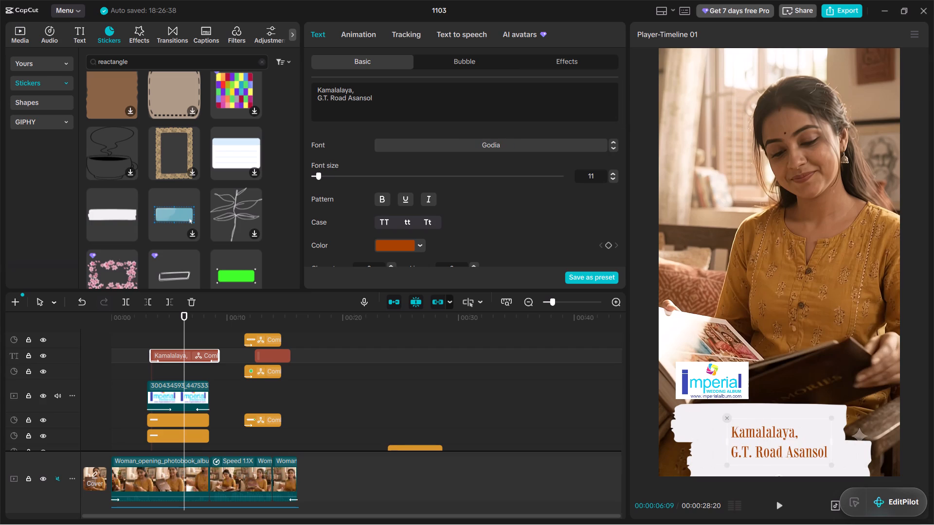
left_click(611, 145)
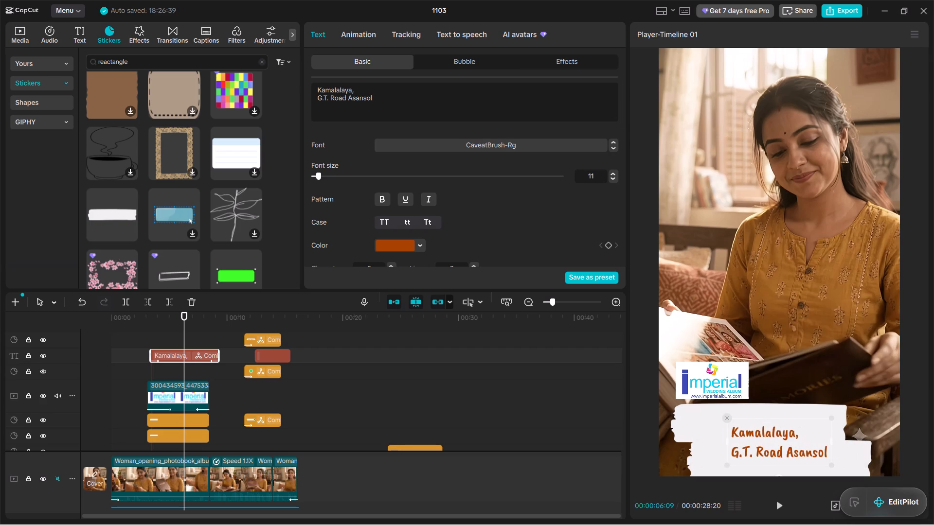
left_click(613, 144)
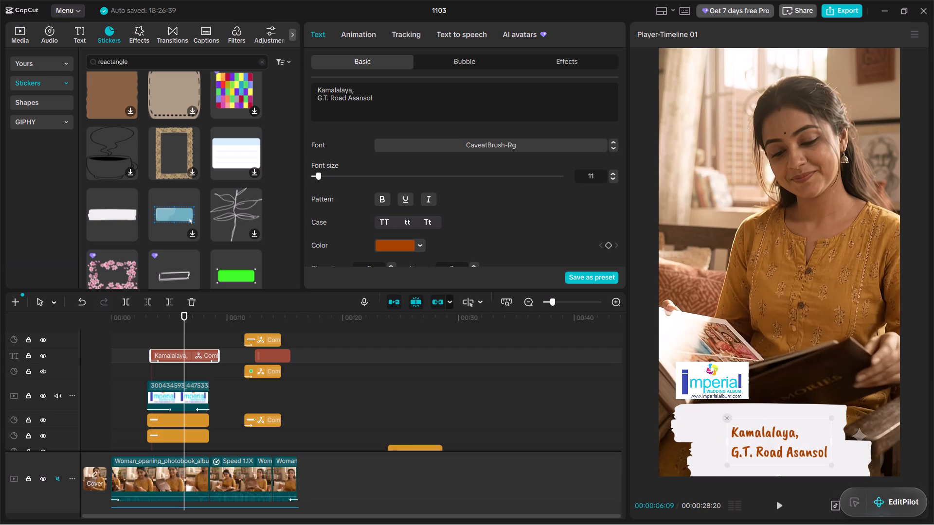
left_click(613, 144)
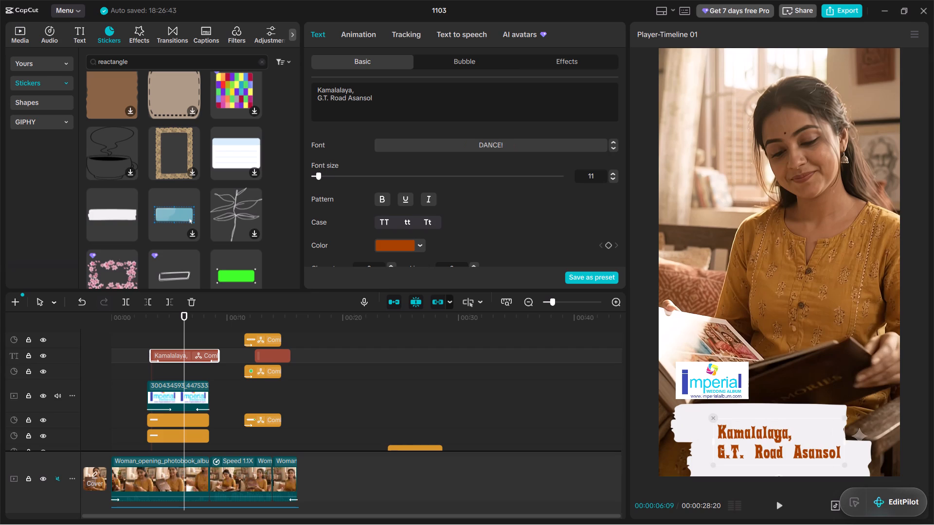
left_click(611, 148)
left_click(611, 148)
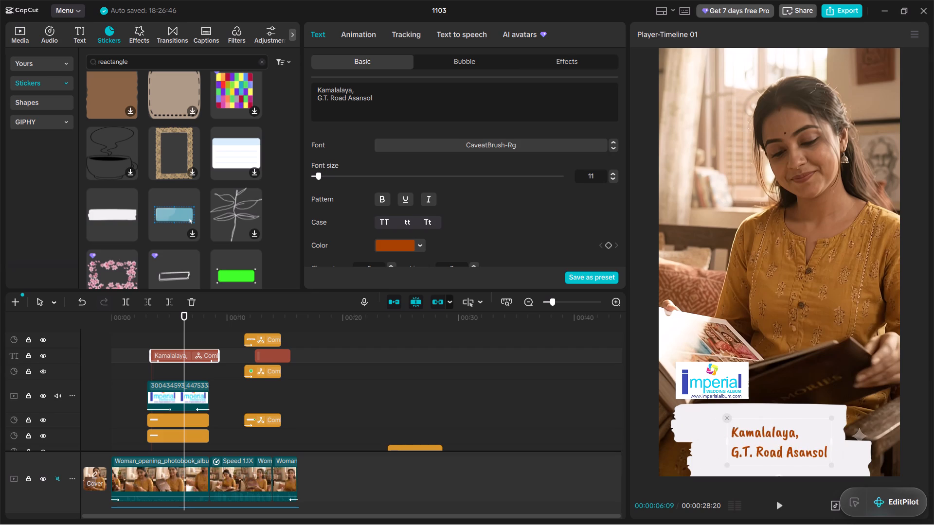
Step through the Arial and Arial Narrow font variants and set the address text's font to Book Antiqua.
left_click(611, 148)
left_click(611, 148)
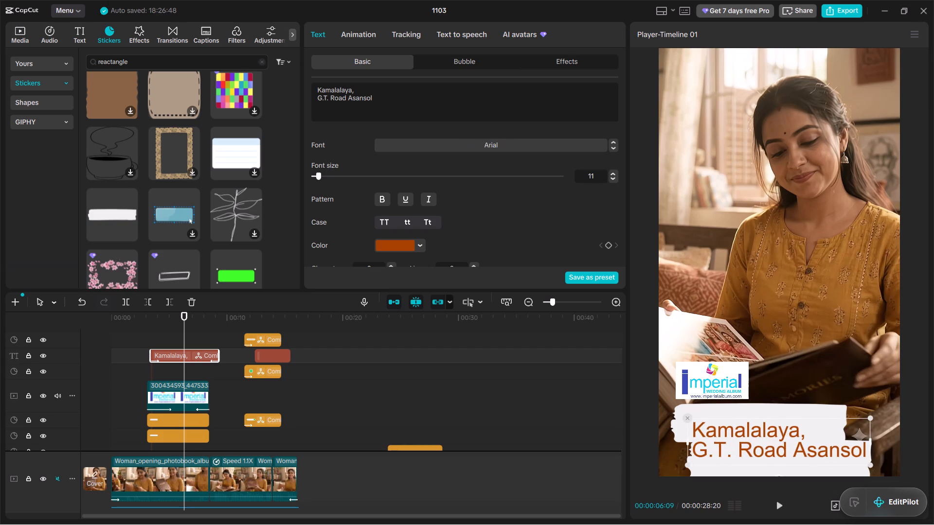
left_click(611, 148)
left_click(611, 148)
left_click(611, 148)
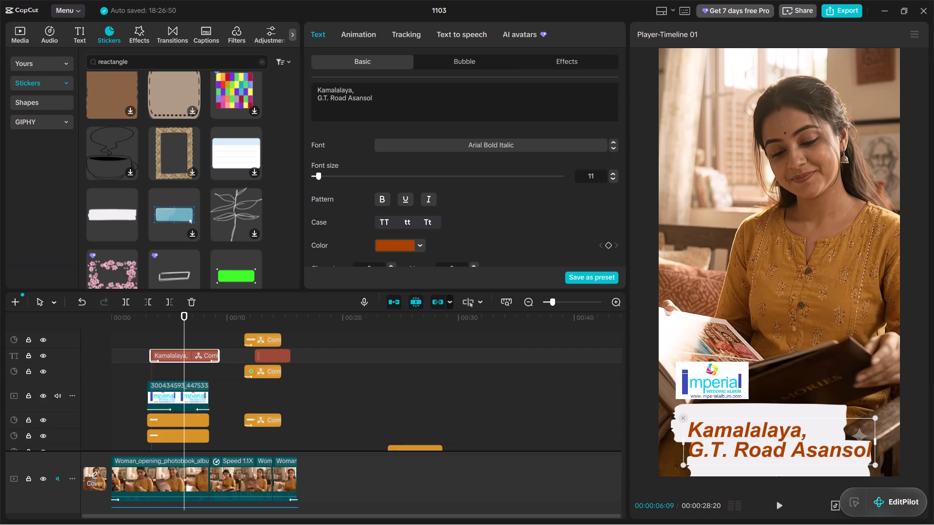
left_click(611, 148)
left_click(611, 148)
left_click(611, 148)
left_click(611, 148)
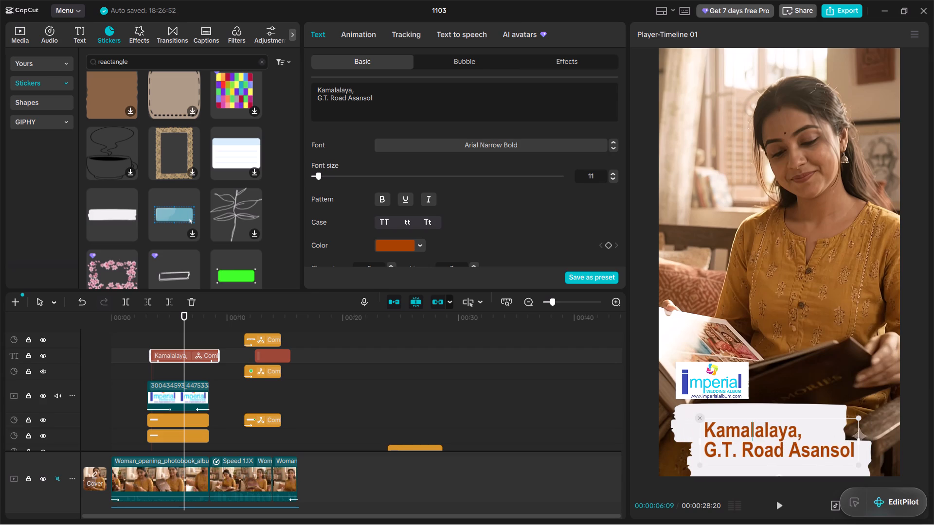
left_click(611, 148)
left_click(611, 148)
left_click(611, 148)
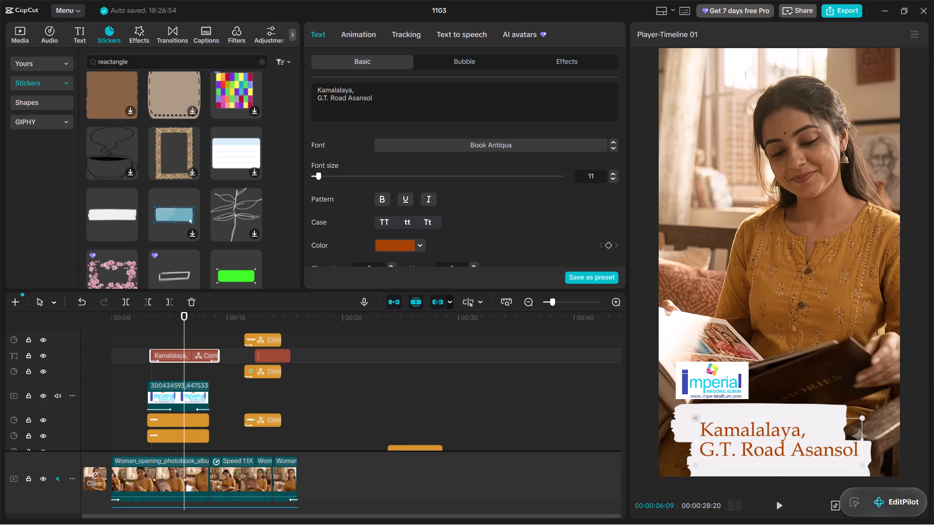
left_click(653, 156)
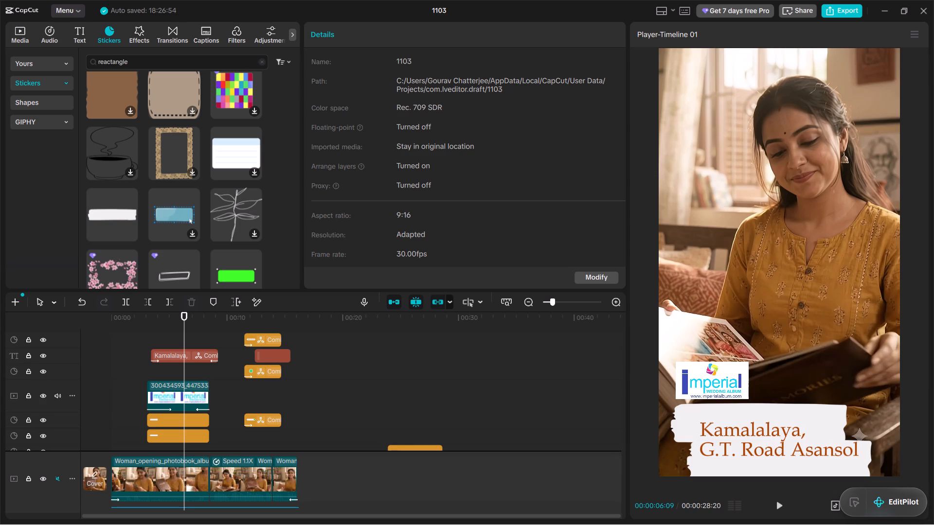
Shrink the Imperial Wedding Album logo and place it just above the left end of the white brush strip.
left_click(719, 387)
left_click(730, 380)
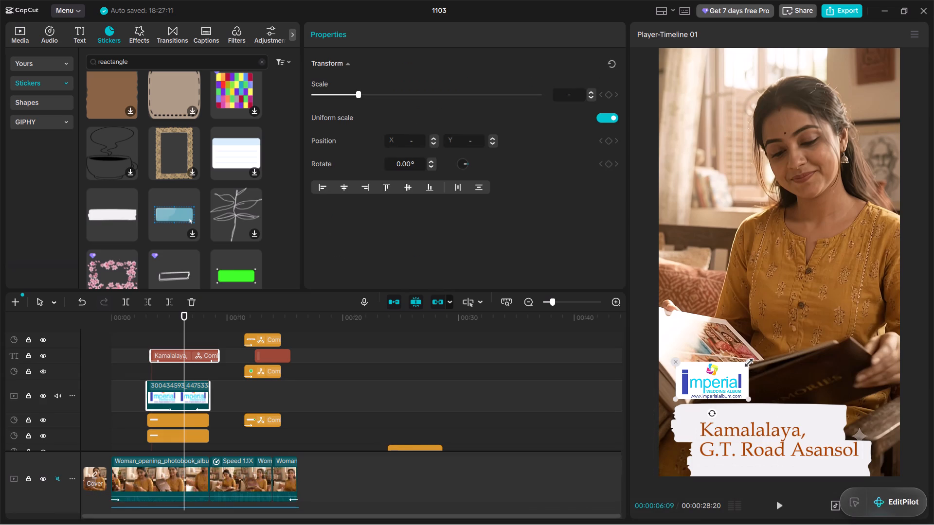
left_click_drag(748, 360, 731, 366)
left_click_drag(719, 375, 716, 377)
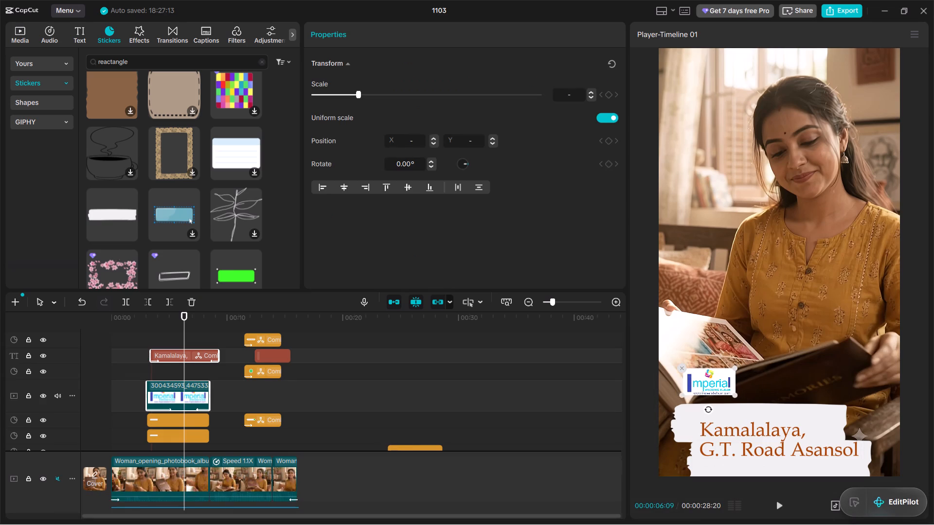
left_click_drag(716, 377, 711, 383)
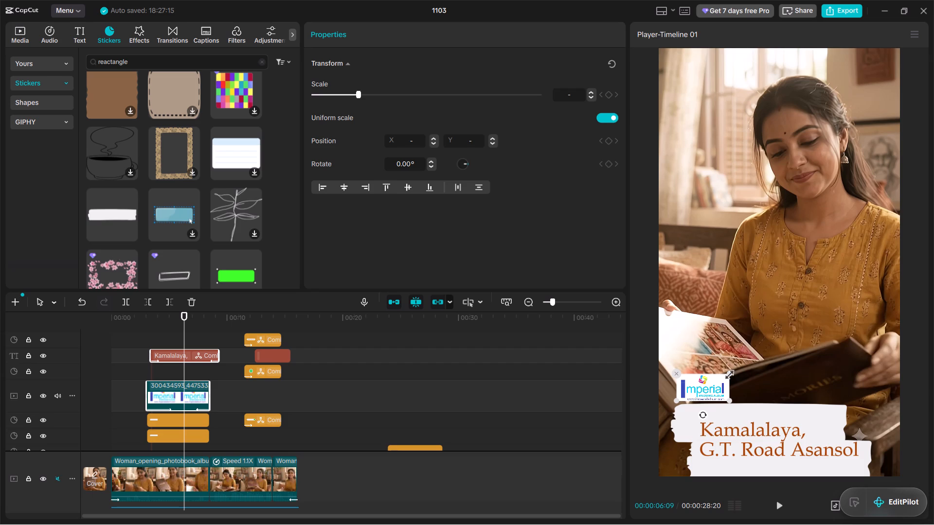
left_click(643, 301)
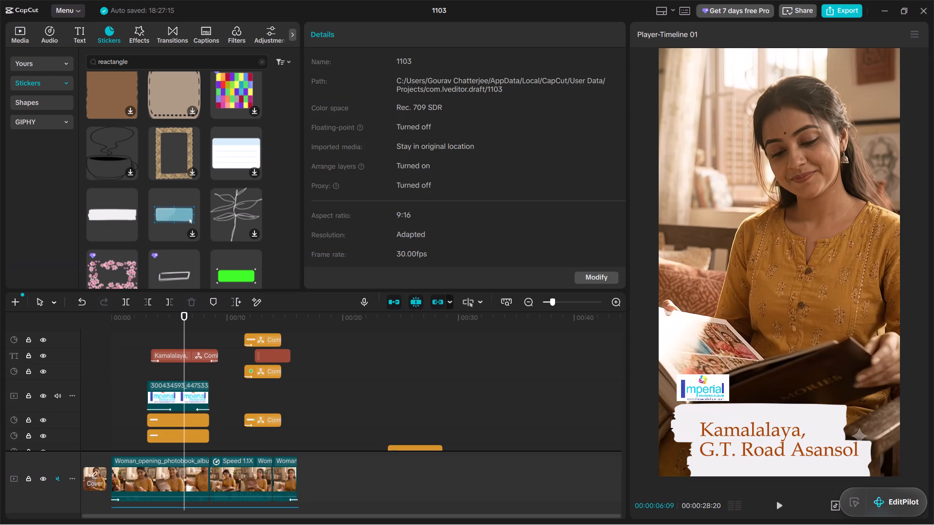
Play the video from the beginning to review the logo and address text.
left_click(345, 329)
left_click_drag(345, 329, 201, 323)
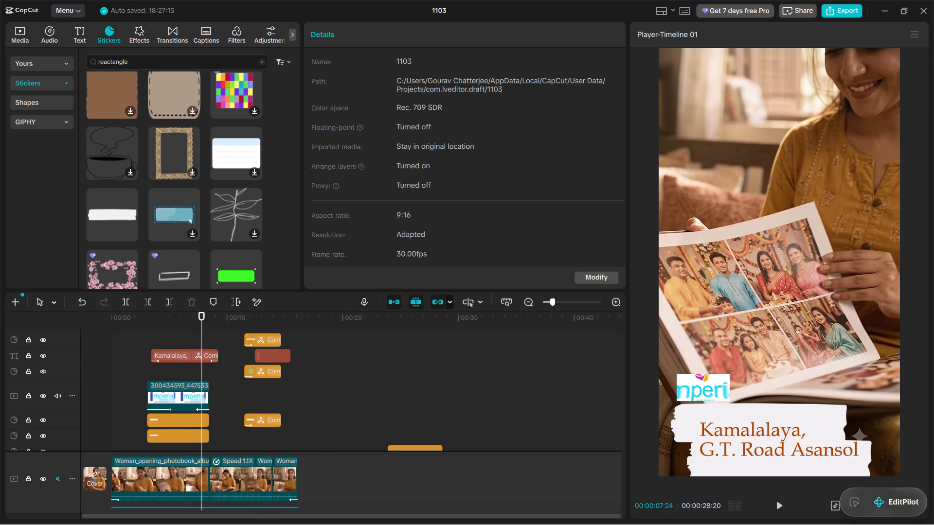
left_click(114, 367)
left_click_drag(114, 367, 107, 367)
key("space")
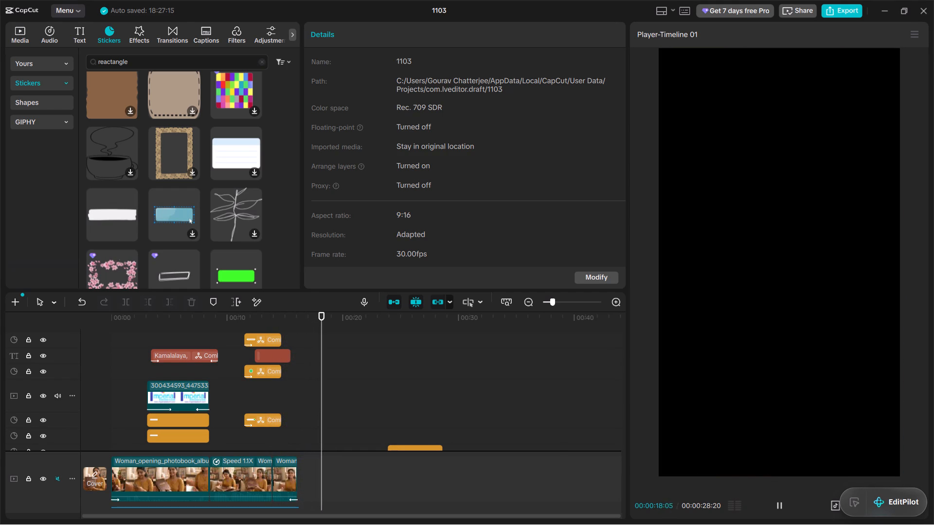
Export the video as 1103 in 1080P, H.264 mp4 at 30fps, and dismiss the sharing options without sharing.
left_click(854, 11)
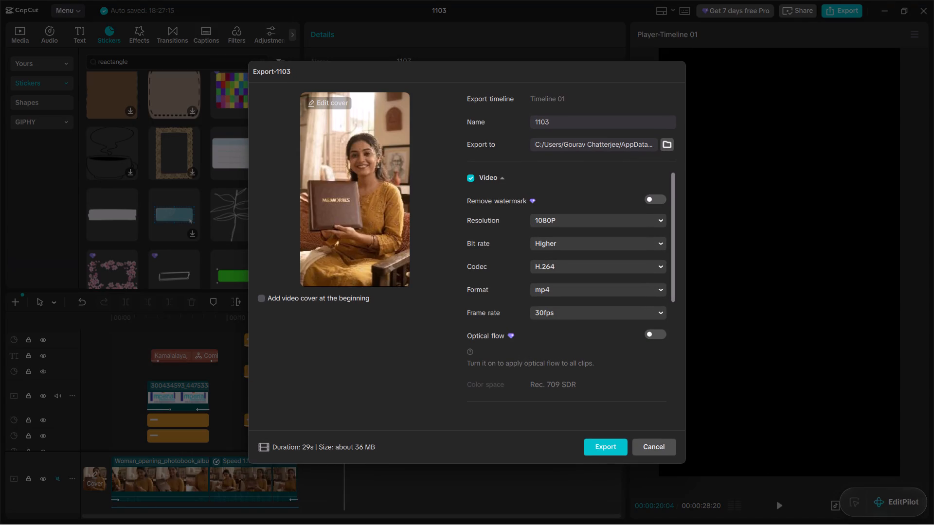
left_click(626, 447)
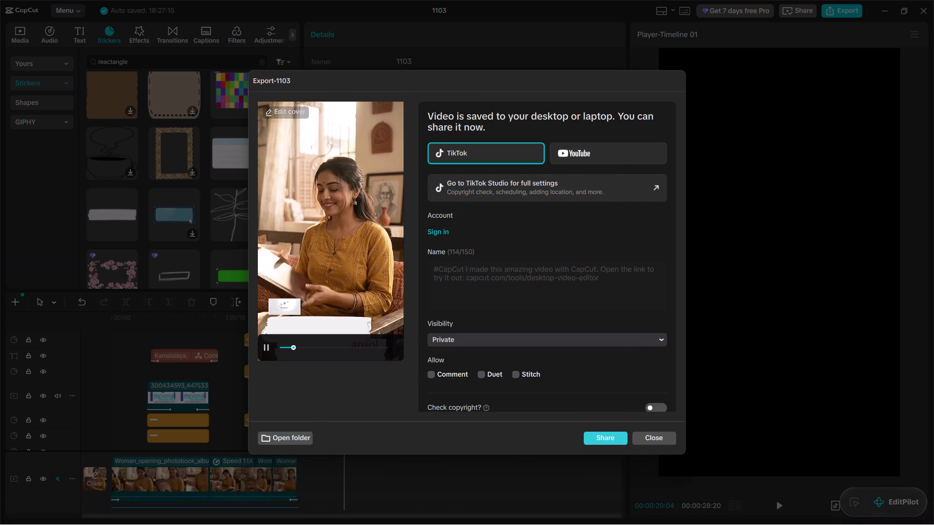
left_click(659, 440)
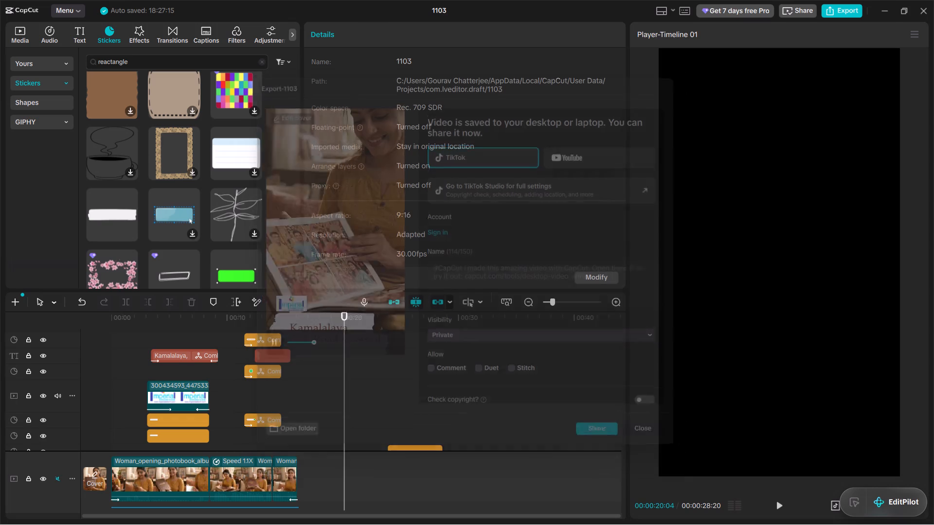
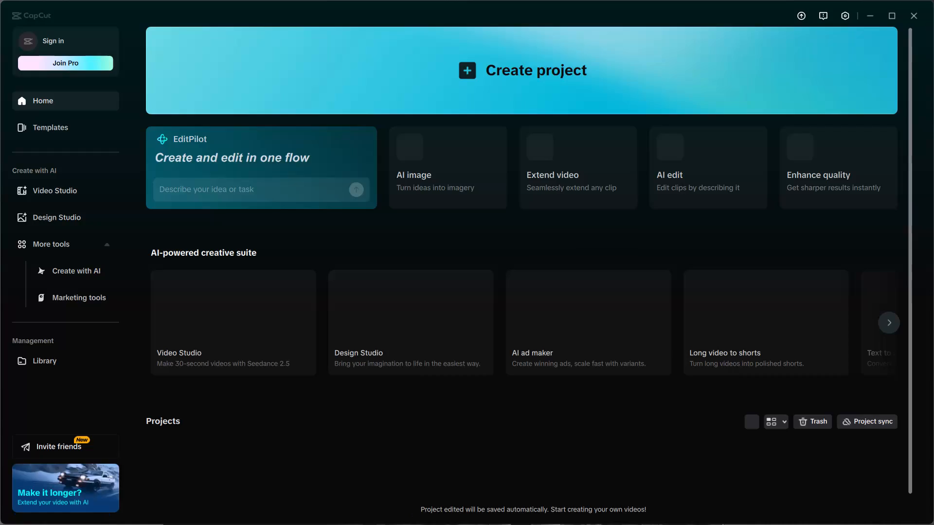
Close CapCut from its home screen.
left_click(914, 16)
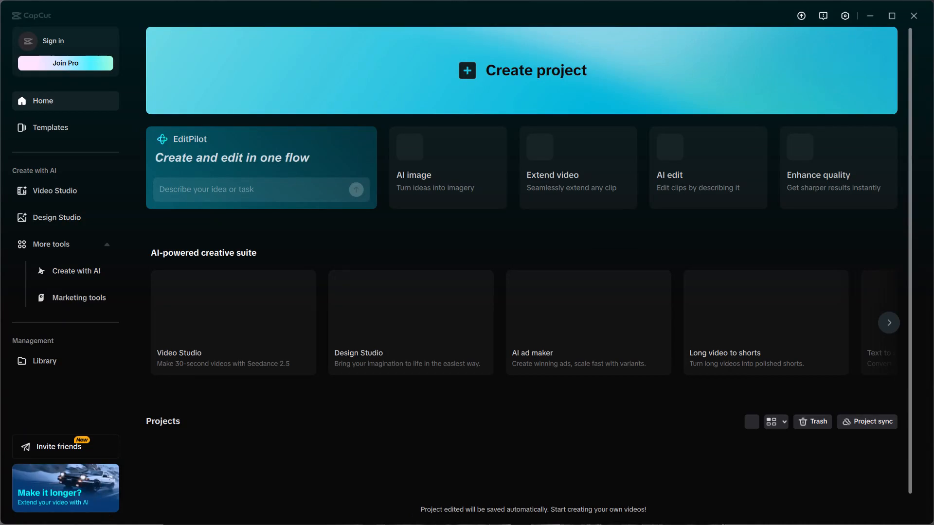
Close the CapCut home window.
left_click(914, 16)
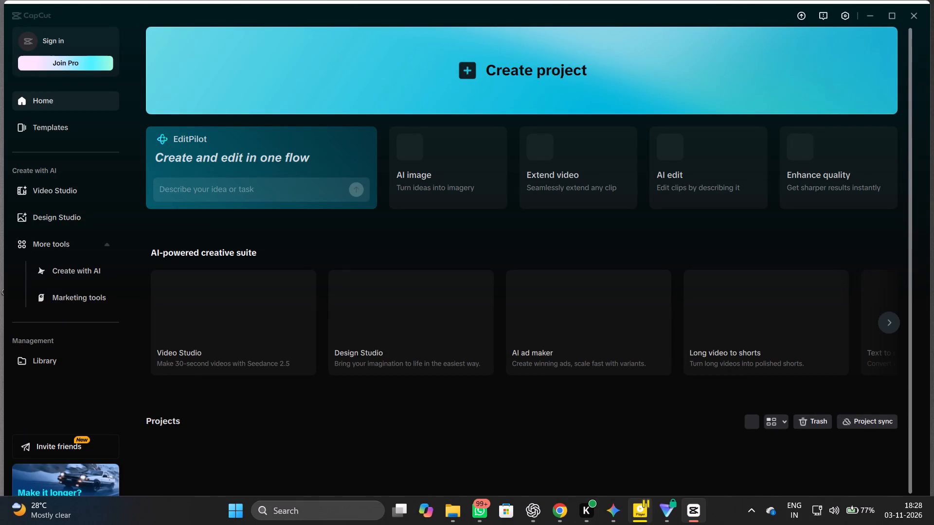
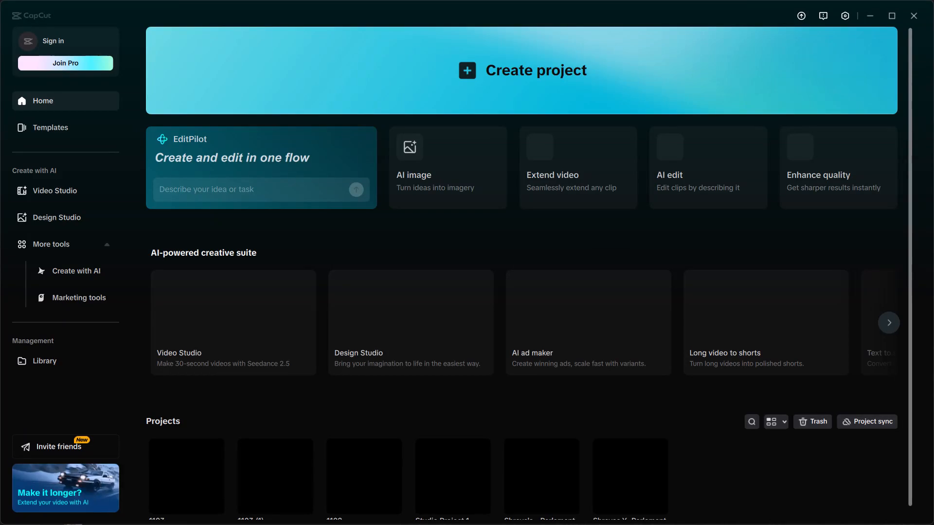
Close the CapCut home window.
left_click(915, 17)
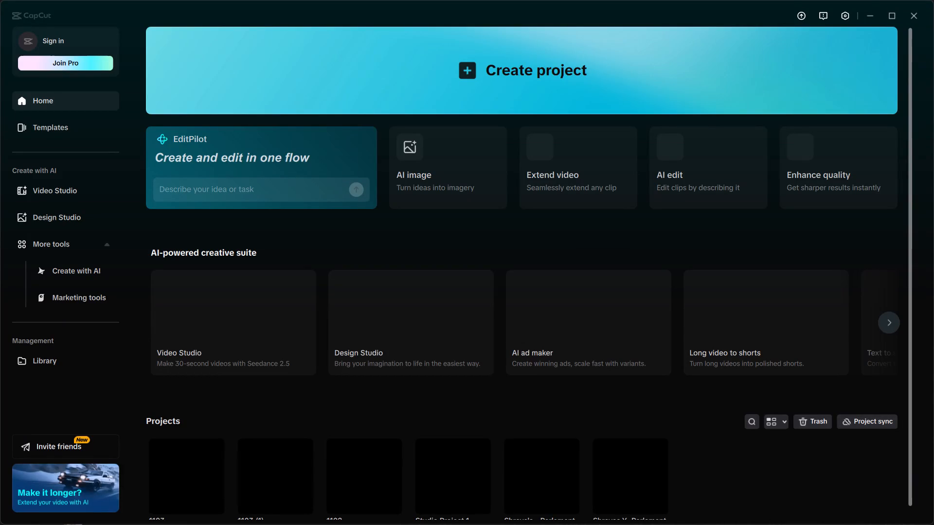
left_click(915, 17)
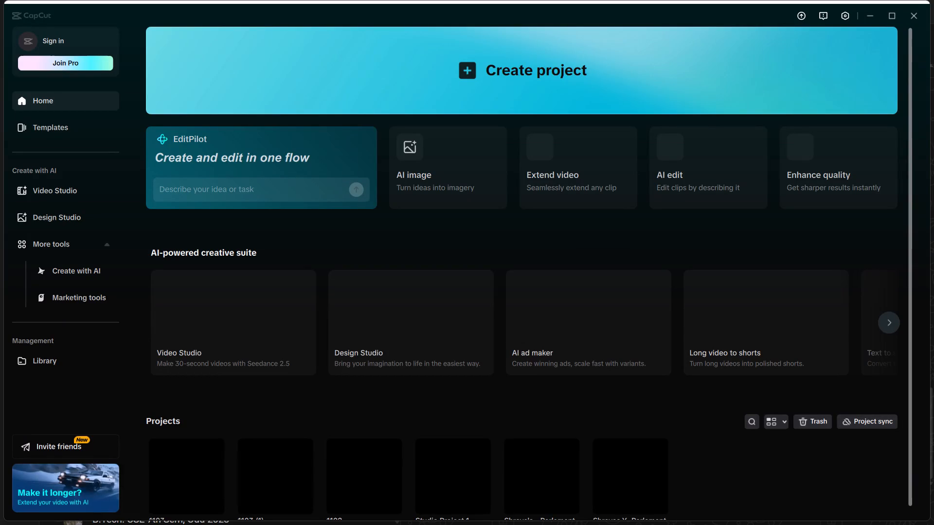
Switch to Google Chrome and close all open tabs, including ElevenLabs Text to Speech, until the browser window closes.
left_click(566, 515)
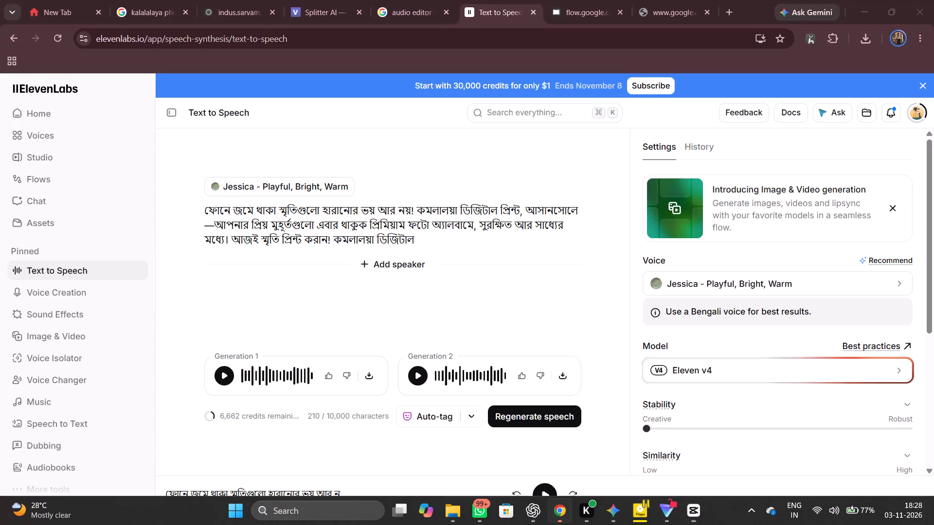
key("ctrl+w")
key("ctrl+w")
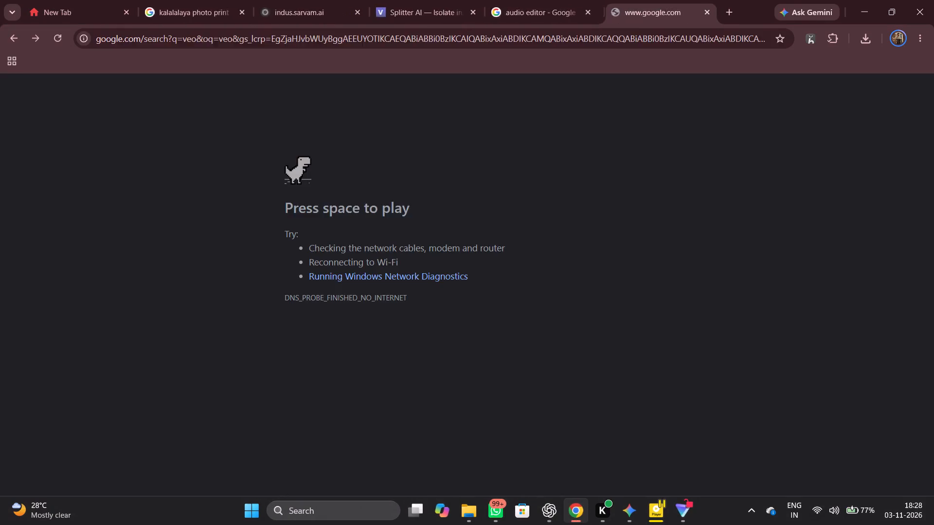
key("ctrl+w")
key("ctrl+w")
key("ctrl+w")
key("ctrl+w")
key("ctrl+w")
key("ctrl+w")
key("ctrl+w")
key("ctrl+w")
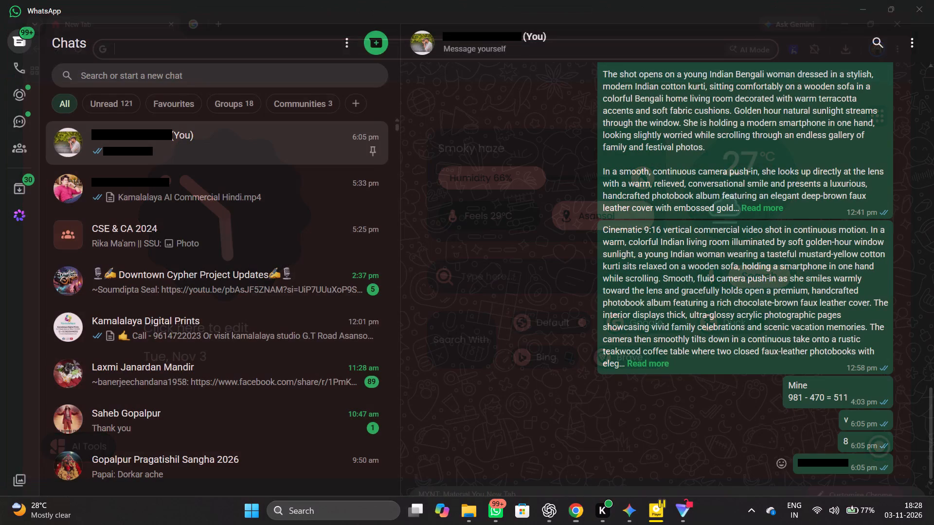